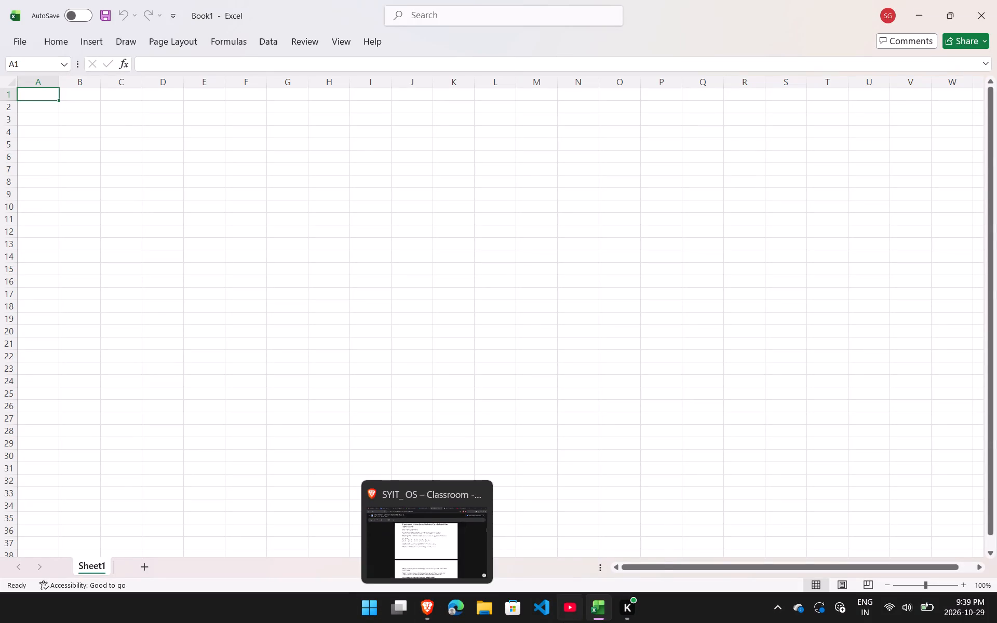
Consult Experiment 1 in the browser's lab manual, and in Excel enter the header marks in A1 with 45, 56 and 67 in A2:A4.
{"action": "left_click", "coordinate": [421, 607]}
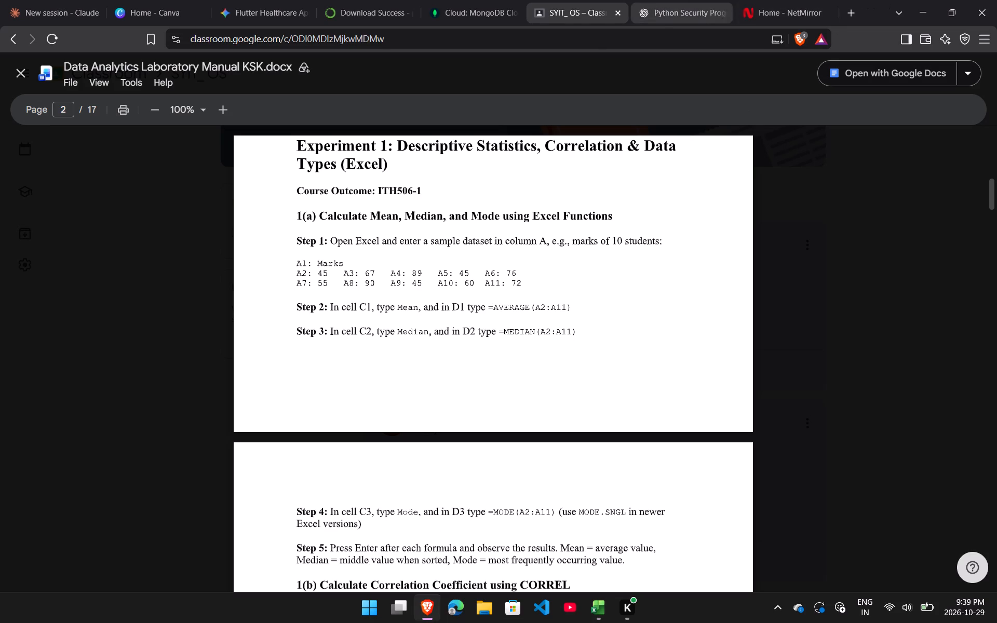
{"action": "left_click", "coordinate": [596, 610]}
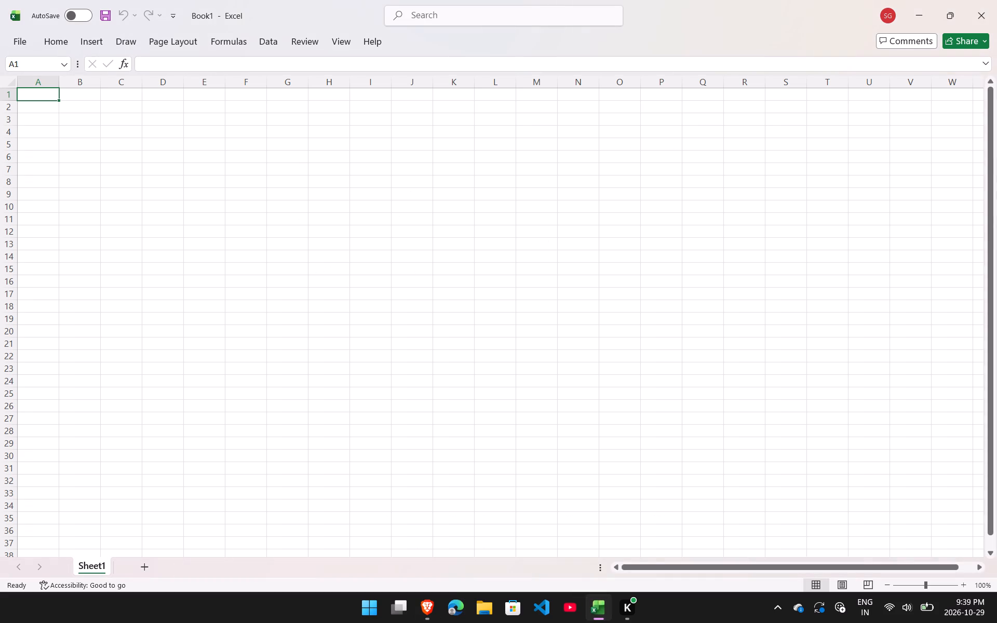
{"action": "left_click", "coordinate": [38, 97]}
{"action": "type", "text": "marks"}
{"action": "key", "text": "Return"}
{"action": "type", "text": "45"}
{"action": "key", "text": "Return"}
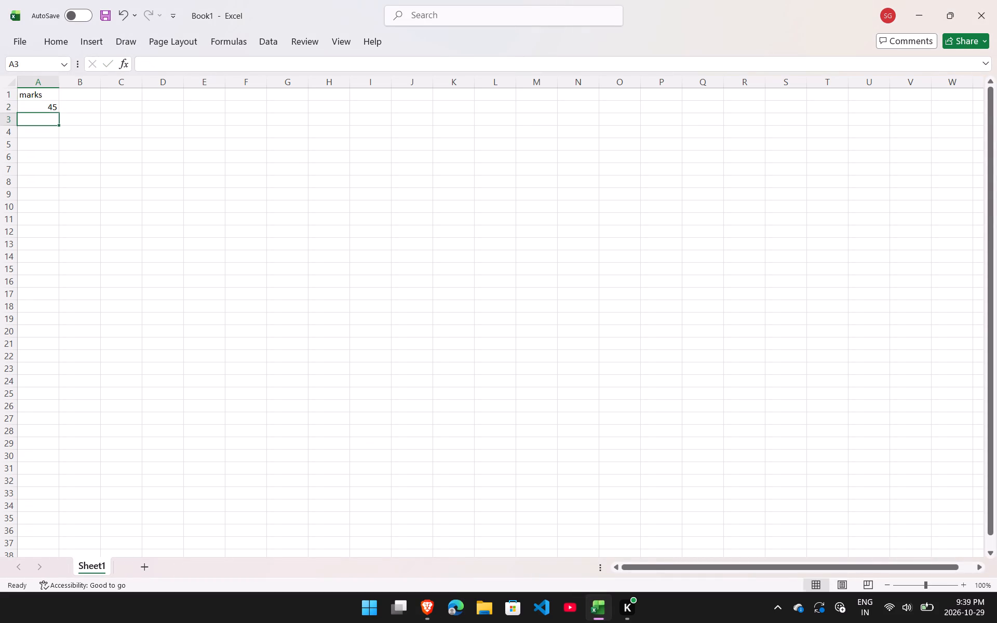
{"action": "type", "text": "56"}
{"action": "key", "text": "Return"}
{"action": "type", "text": "67"}
{"action": "key", "text": "Return"}
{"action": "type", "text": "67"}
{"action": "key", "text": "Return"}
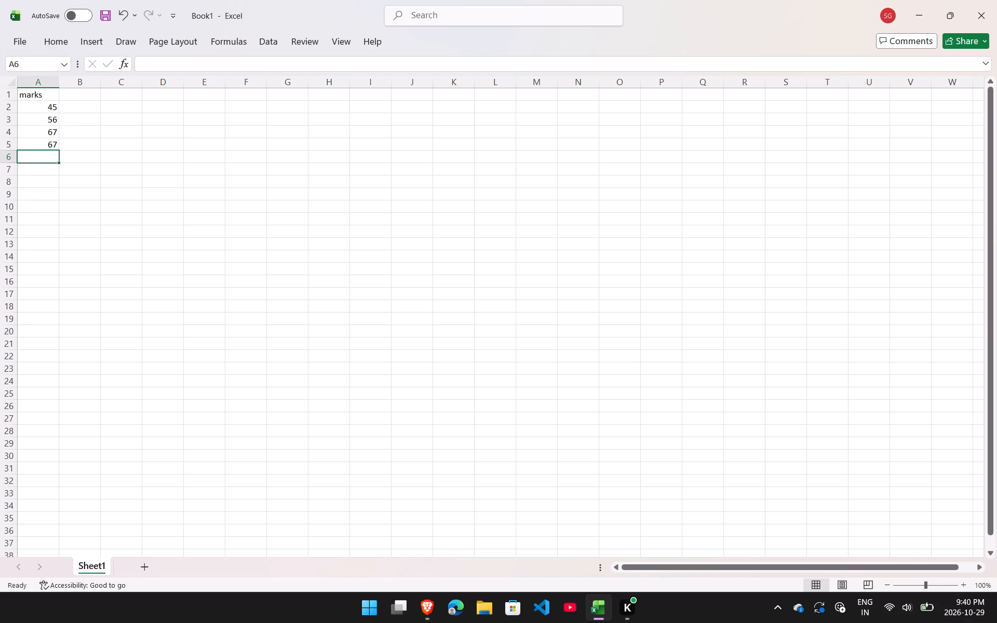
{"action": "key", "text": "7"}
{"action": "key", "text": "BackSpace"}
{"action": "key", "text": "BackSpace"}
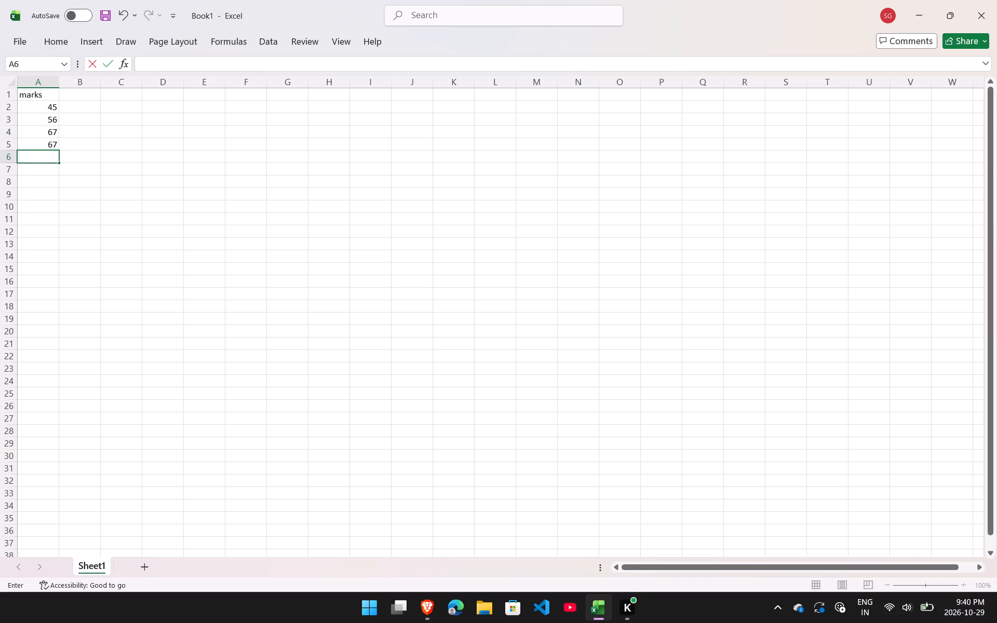
Enter the marks 89, 90, 67 and 56 in cells A5 to A8, replacing the existing A5 entry.
{"action": "left_click", "coordinate": [48, 145]}
{"action": "key", "text": "BackSpace"}
{"action": "type", "text": "89"}
{"action": "key", "text": "Return"}
{"action": "type", "text": "90"}
{"action": "key", "text": "Return"}
{"action": "type", "text": "67"}
{"action": "key", "text": "Return"}
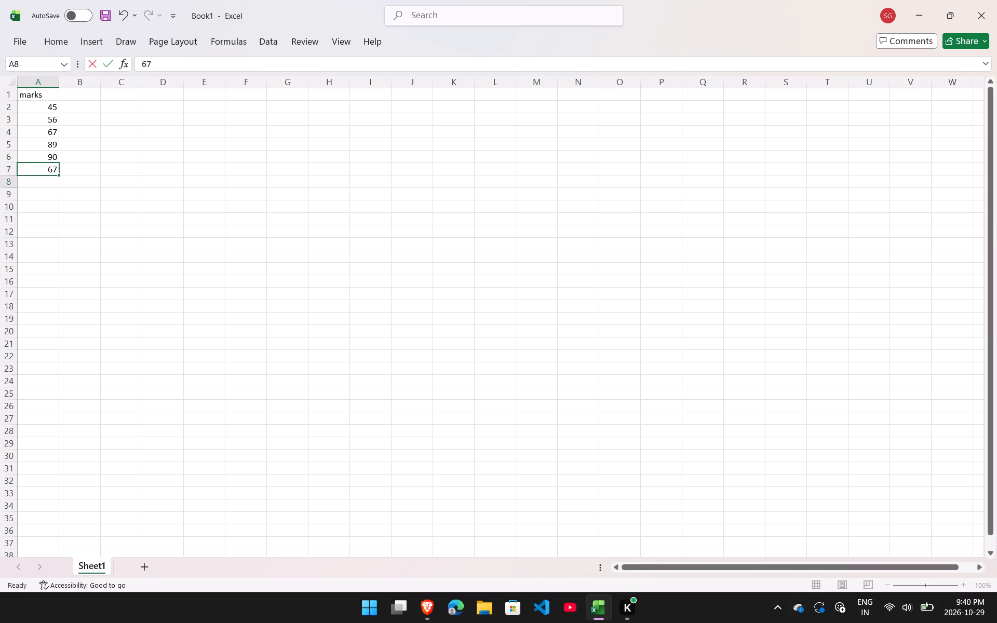
{"action": "type", "text": "56"}
{"action": "key", "text": "Return"}
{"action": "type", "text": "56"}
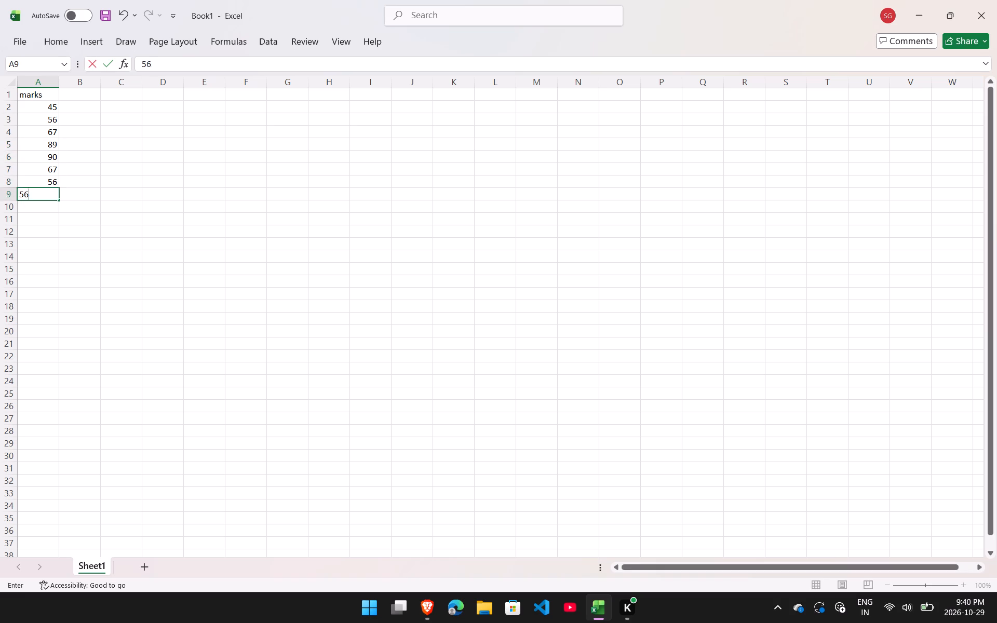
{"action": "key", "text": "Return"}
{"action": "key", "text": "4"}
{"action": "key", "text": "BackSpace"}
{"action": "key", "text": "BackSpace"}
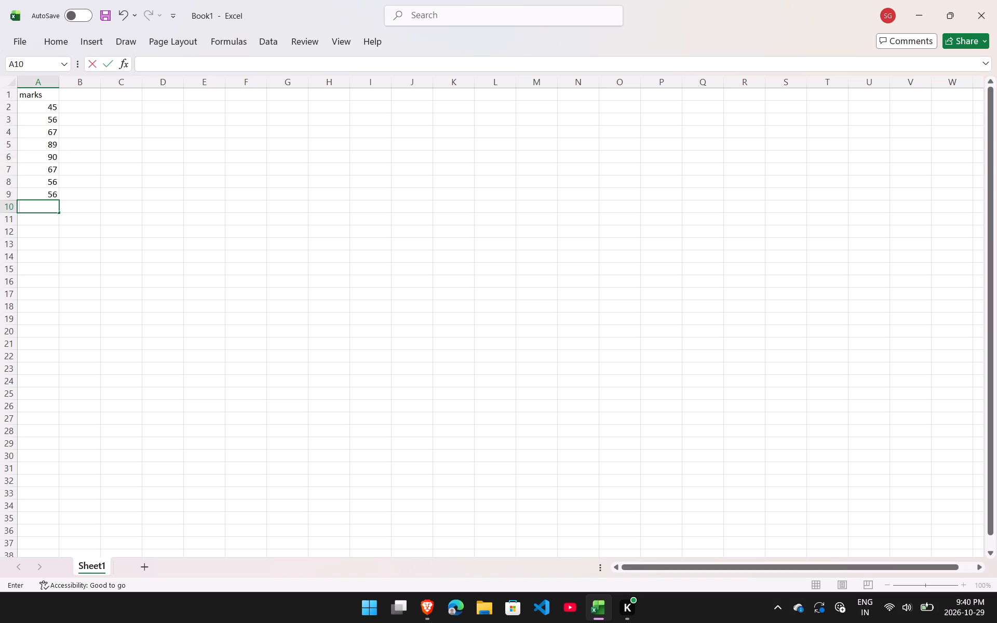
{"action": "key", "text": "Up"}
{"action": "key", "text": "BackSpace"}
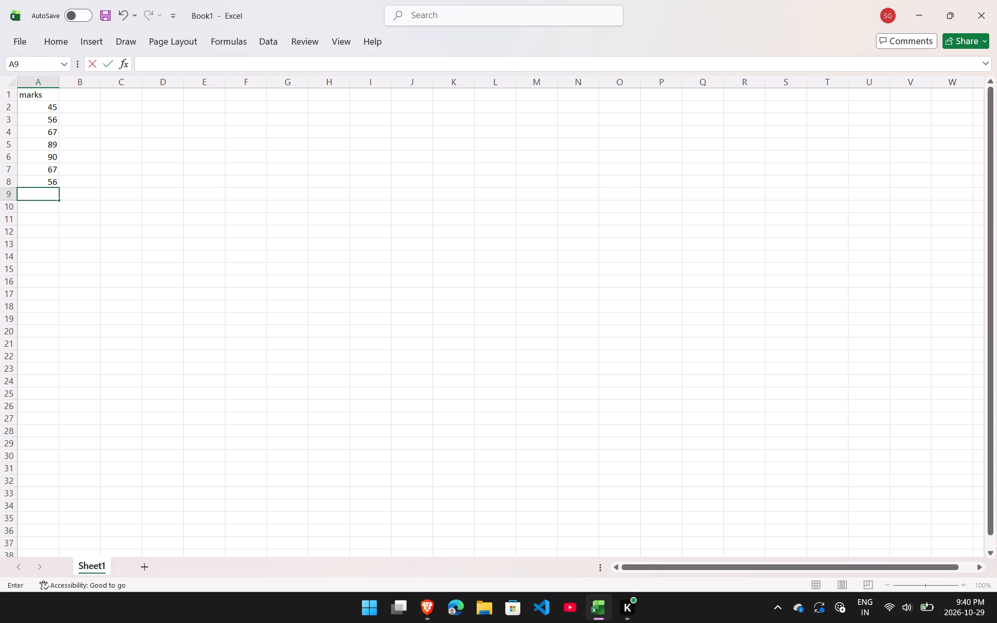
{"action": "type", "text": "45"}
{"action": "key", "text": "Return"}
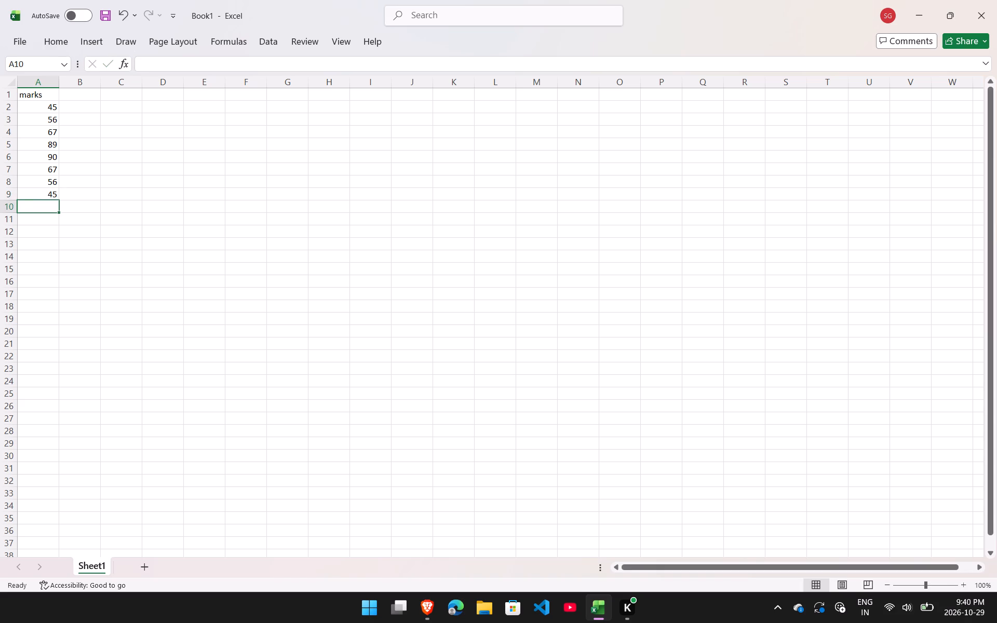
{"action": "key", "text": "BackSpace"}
Replace the mark in A9 with 34, and complete the dataset with 78 in A10 and 99 in A11.
{"action": "key", "text": "Up"}
{"action": "key", "text": "BackSpace"}
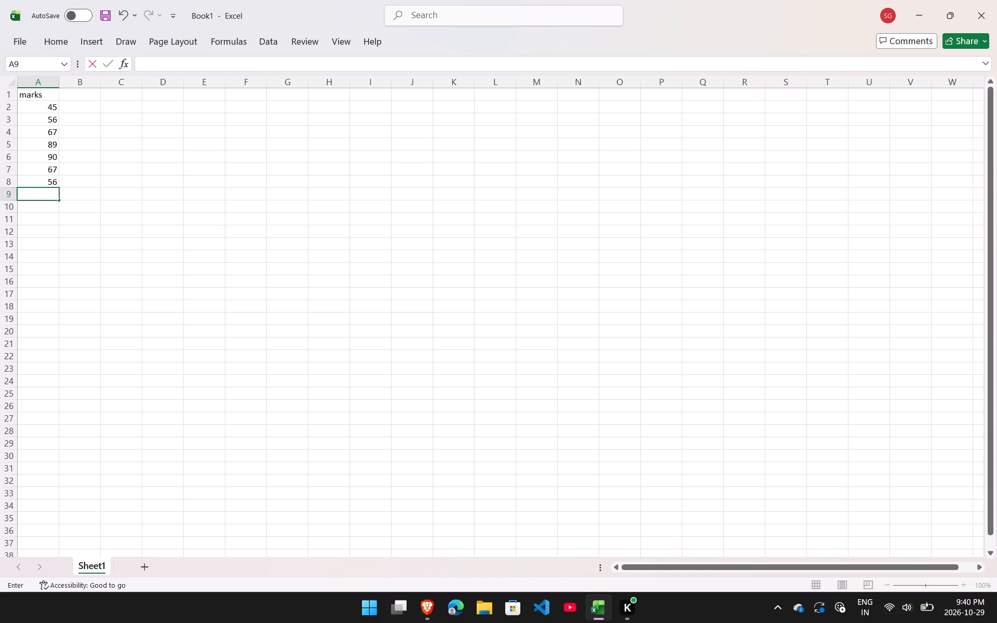
{"action": "type", "text": "34"}
{"action": "key", "text": "Return"}
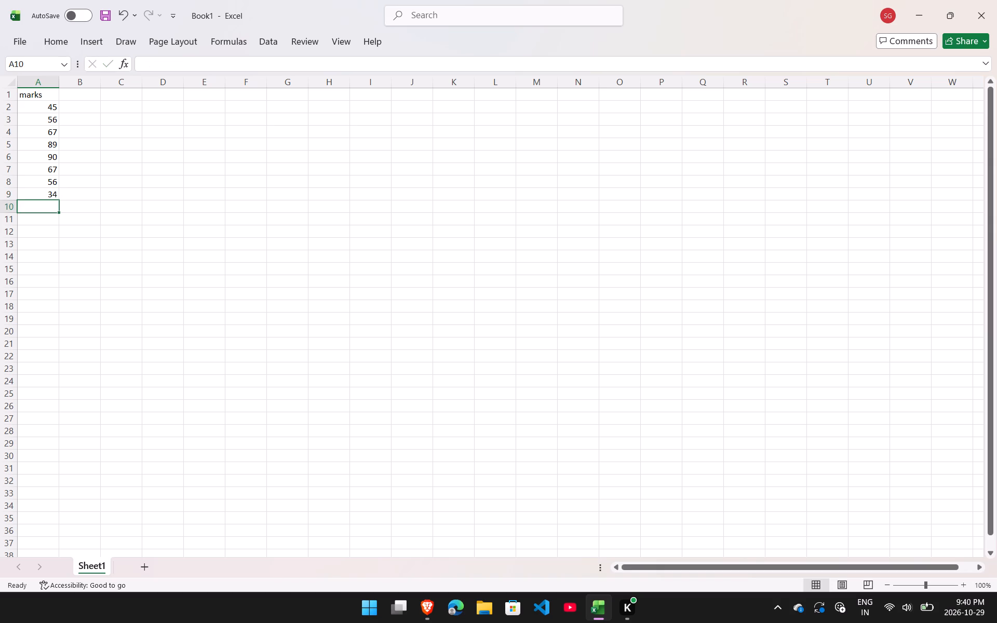
{"action": "type", "text": "78"}
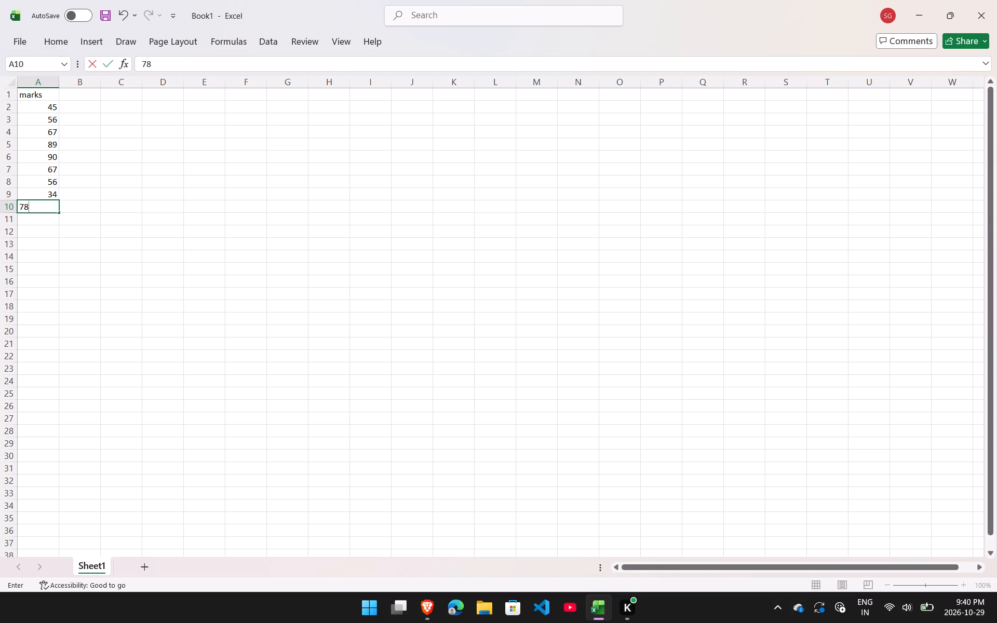
{"action": "key", "text": "Return"}
{"action": "type", "text": "99"}
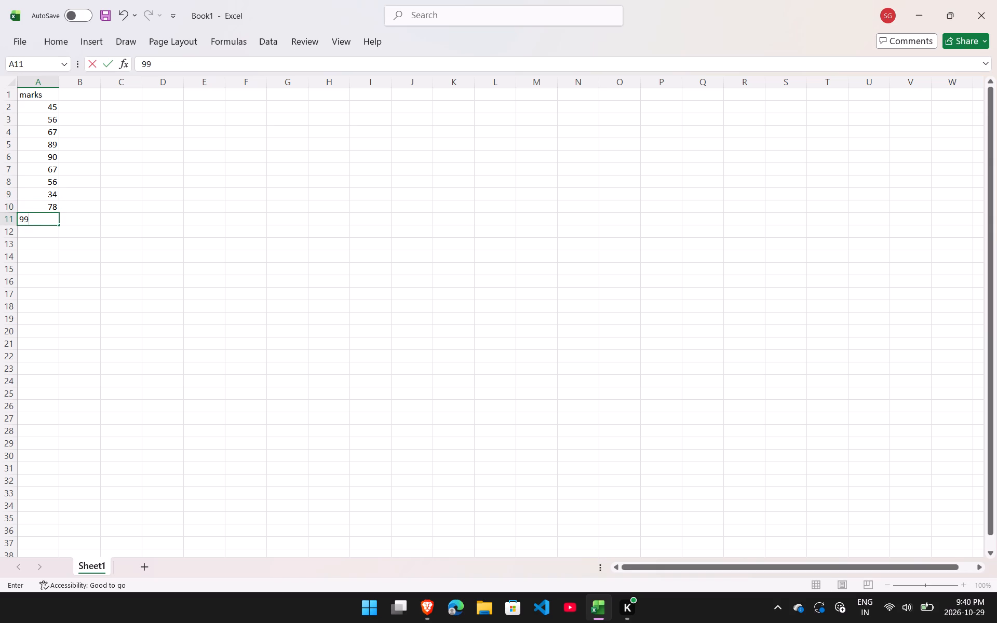
{"action": "key", "text": "Return"}
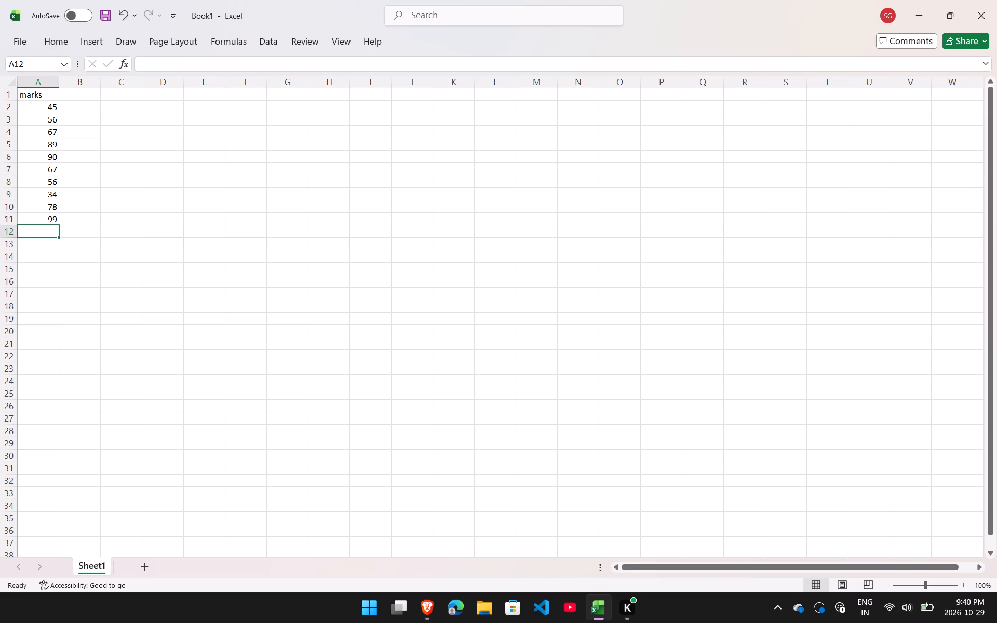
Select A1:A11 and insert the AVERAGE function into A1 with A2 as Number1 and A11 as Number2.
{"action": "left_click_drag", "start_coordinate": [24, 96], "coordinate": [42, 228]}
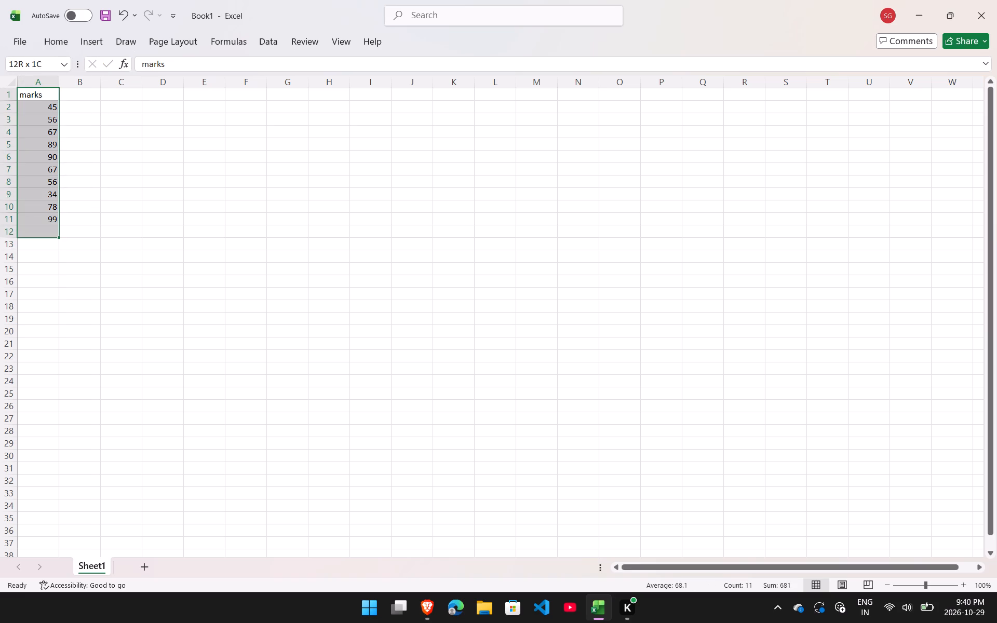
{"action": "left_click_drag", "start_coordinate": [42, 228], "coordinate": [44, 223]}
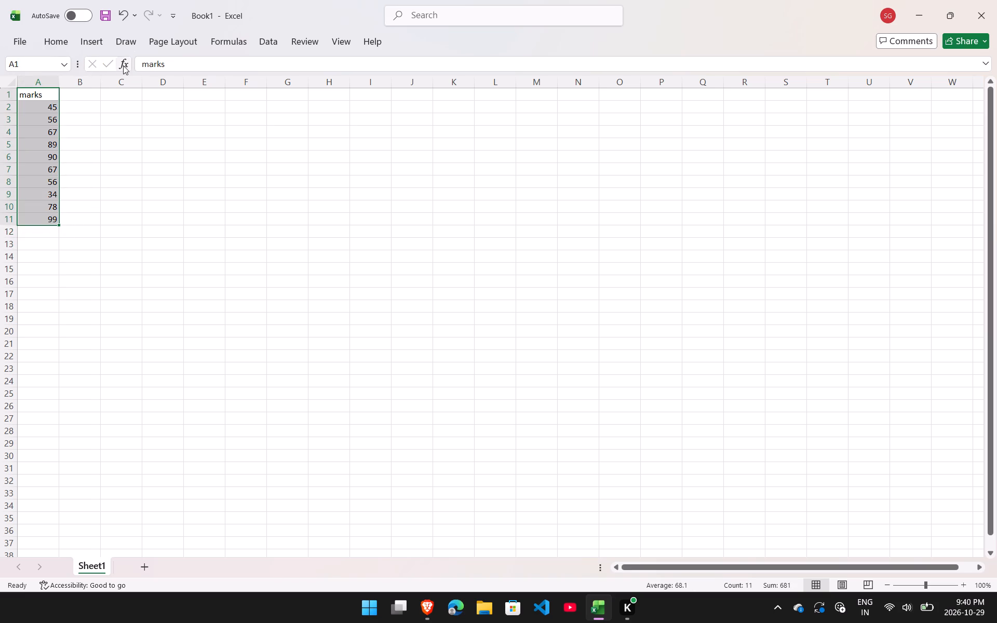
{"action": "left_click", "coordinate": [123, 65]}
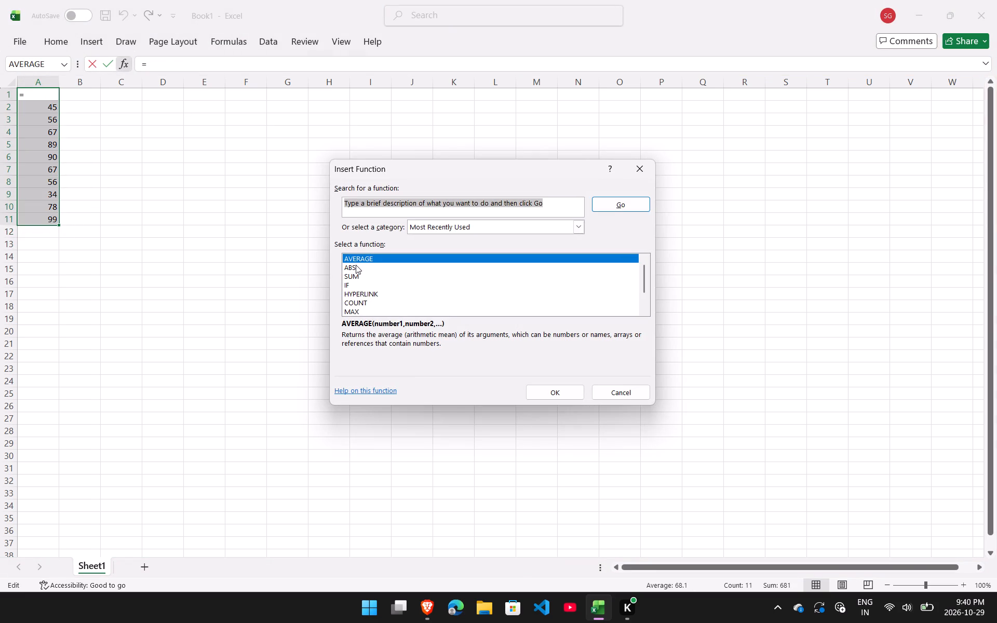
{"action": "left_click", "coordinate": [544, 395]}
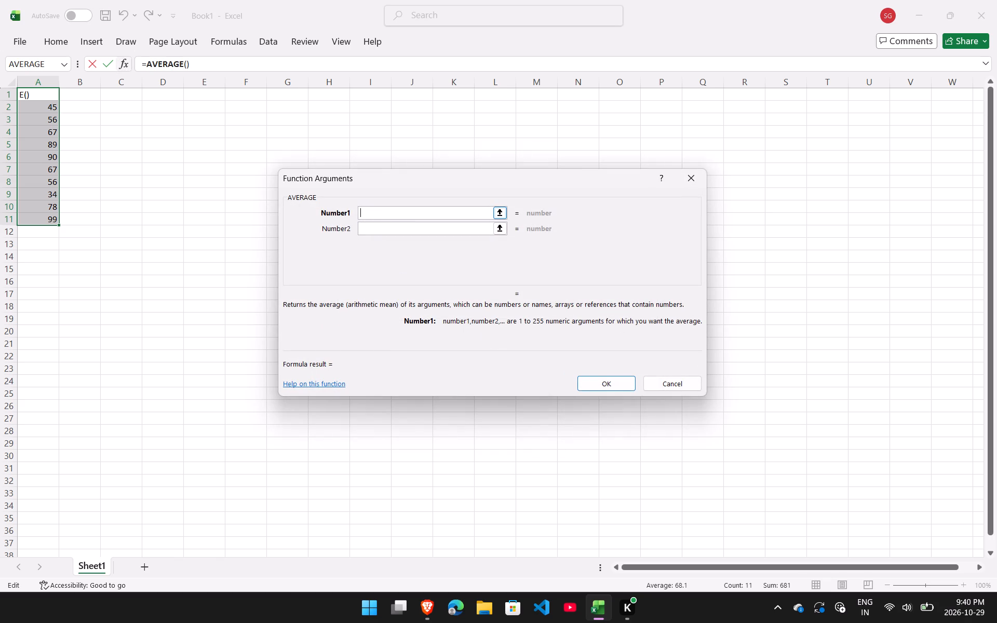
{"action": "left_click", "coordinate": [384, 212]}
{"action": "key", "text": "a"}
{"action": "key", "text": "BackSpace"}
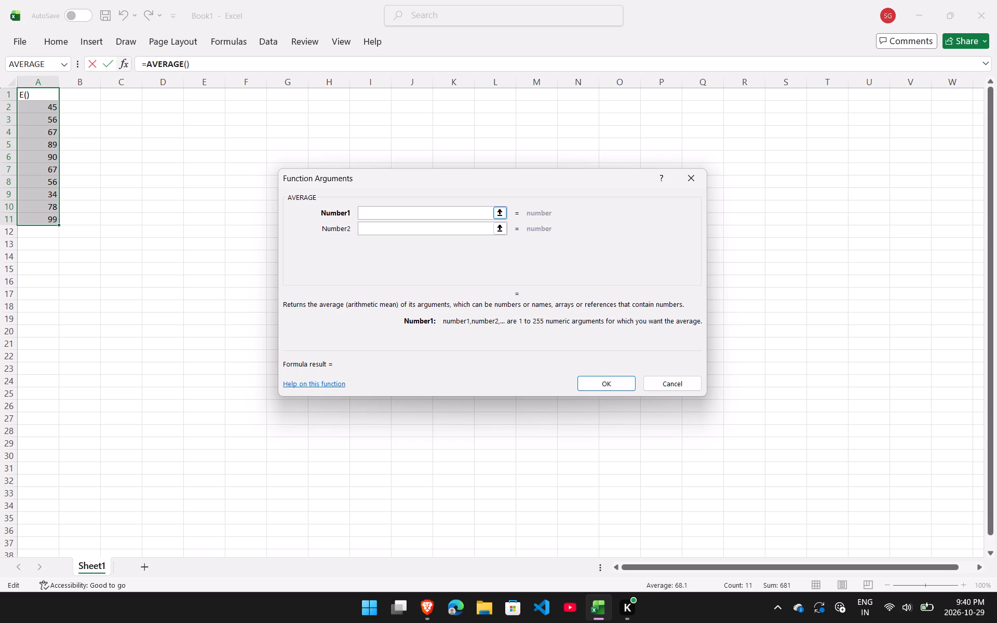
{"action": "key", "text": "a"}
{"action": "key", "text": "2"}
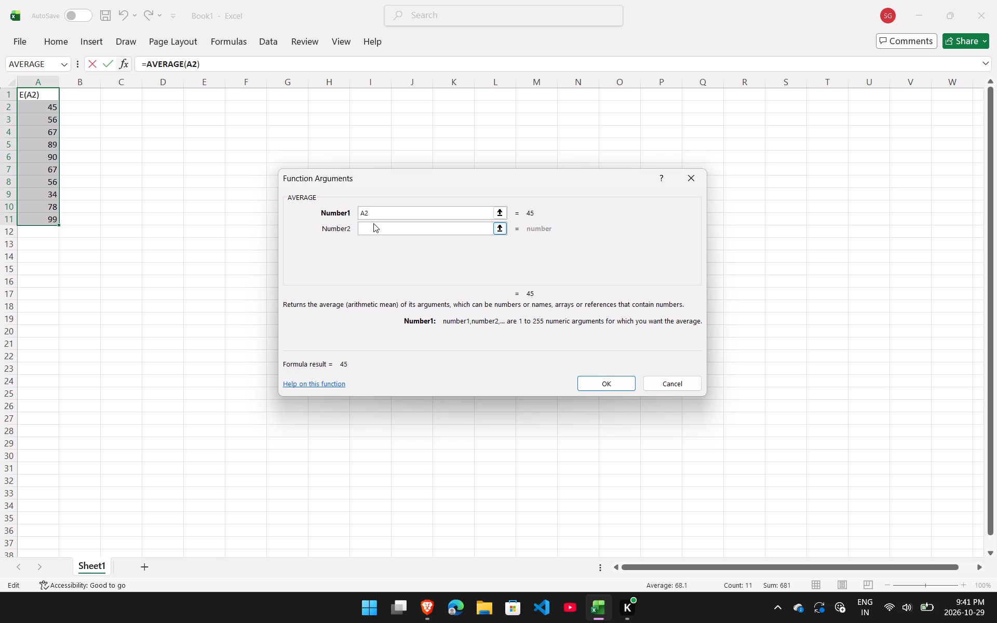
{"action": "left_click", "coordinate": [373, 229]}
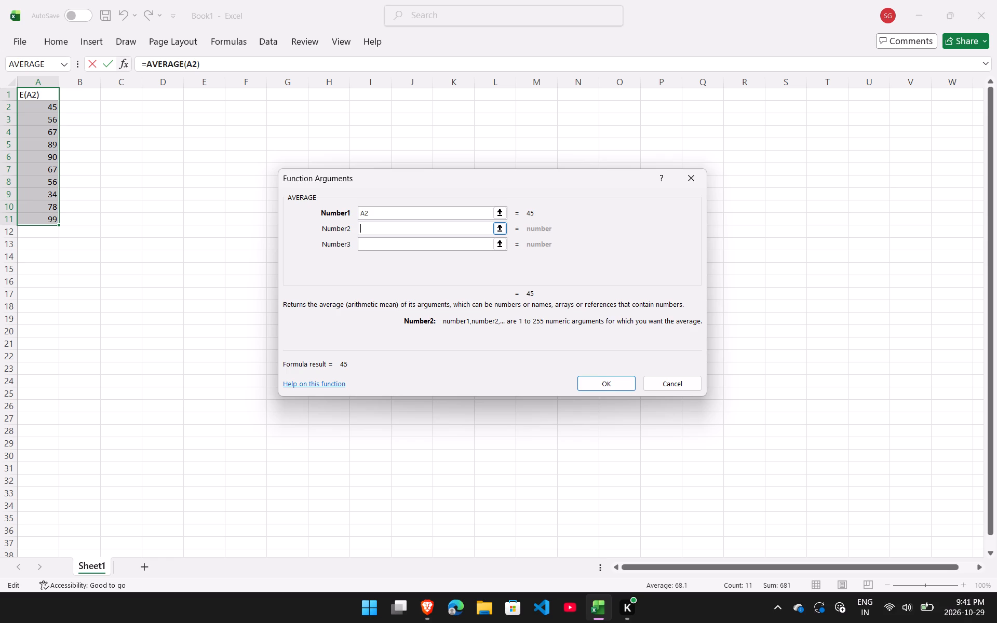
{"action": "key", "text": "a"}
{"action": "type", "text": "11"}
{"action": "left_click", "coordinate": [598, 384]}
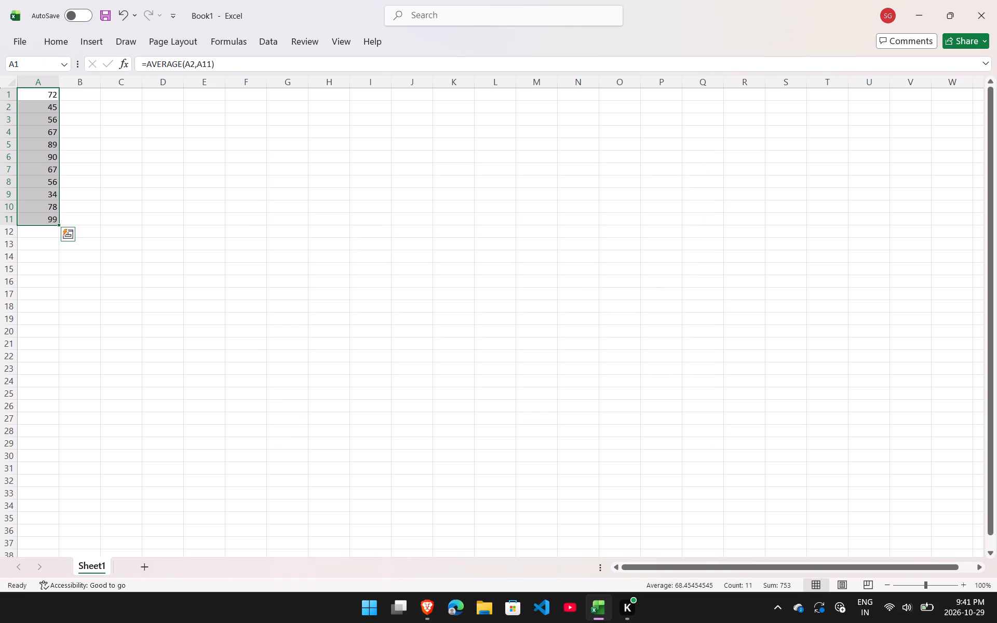
Replace the average formula in cell A1 with the header MARKS.
{"action": "left_click", "coordinate": [53, 94]}
{"action": "left_click", "coordinate": [53, 94]}
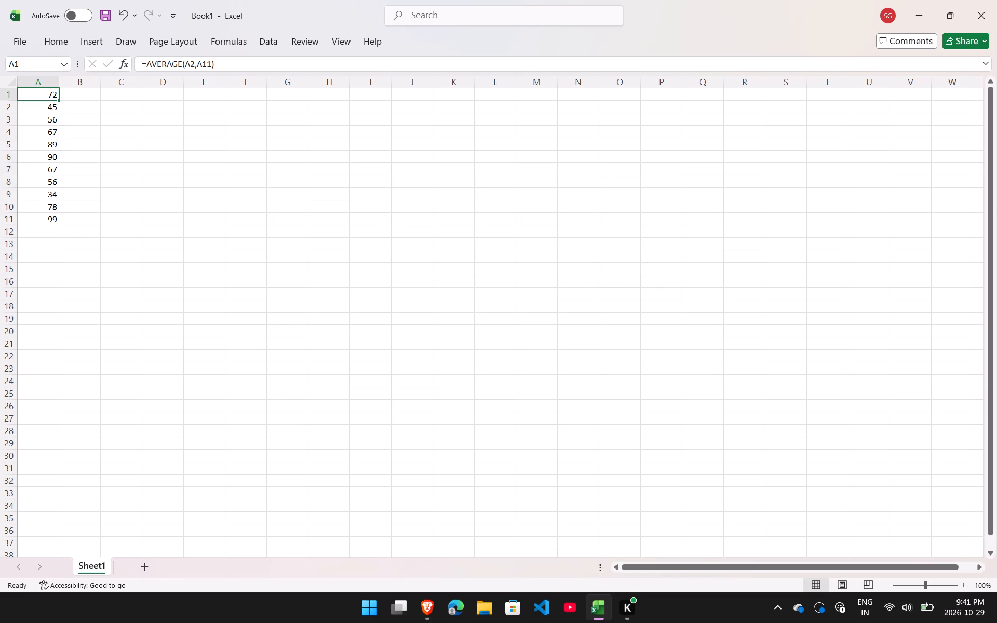
{"action": "key", "text": "BackSpace"}
{"action": "key", "text": "BackSpace"}
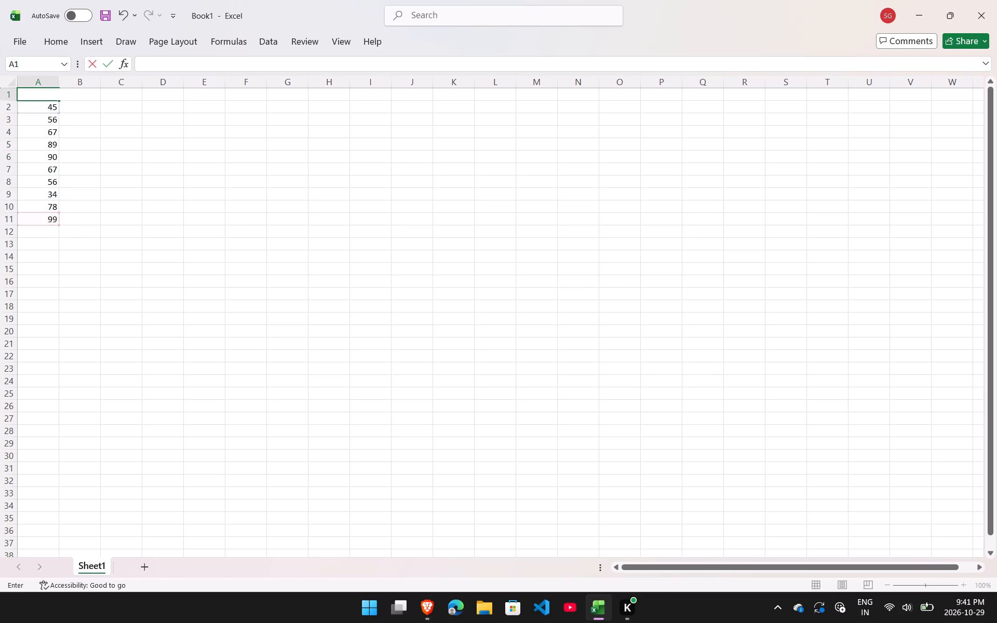
{"action": "left_click", "coordinate": [51, 94]}
{"action": "type", "text": "MARKS"}
{"action": "key", "text": "Return"}
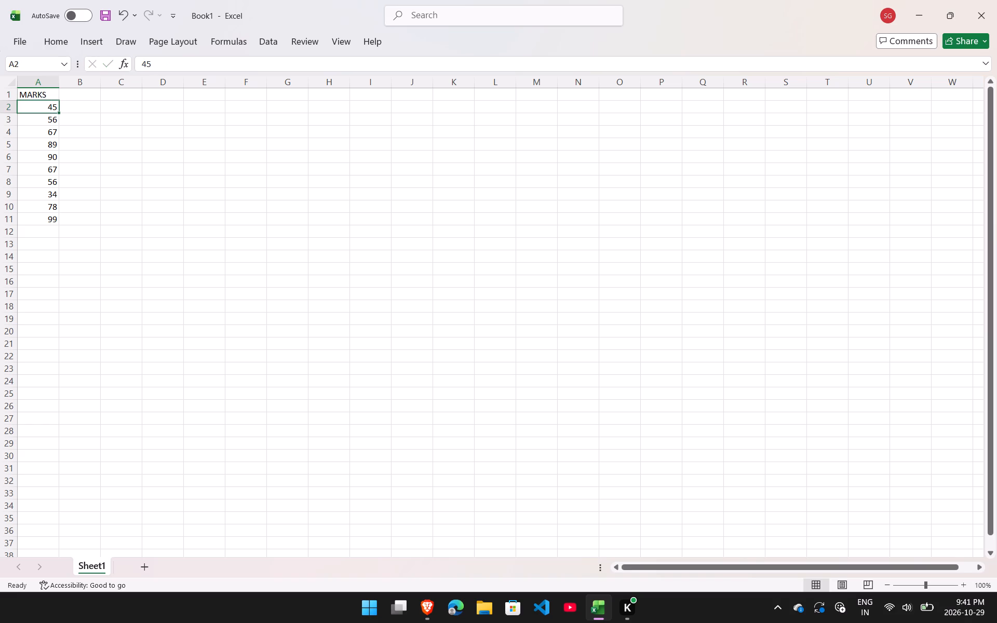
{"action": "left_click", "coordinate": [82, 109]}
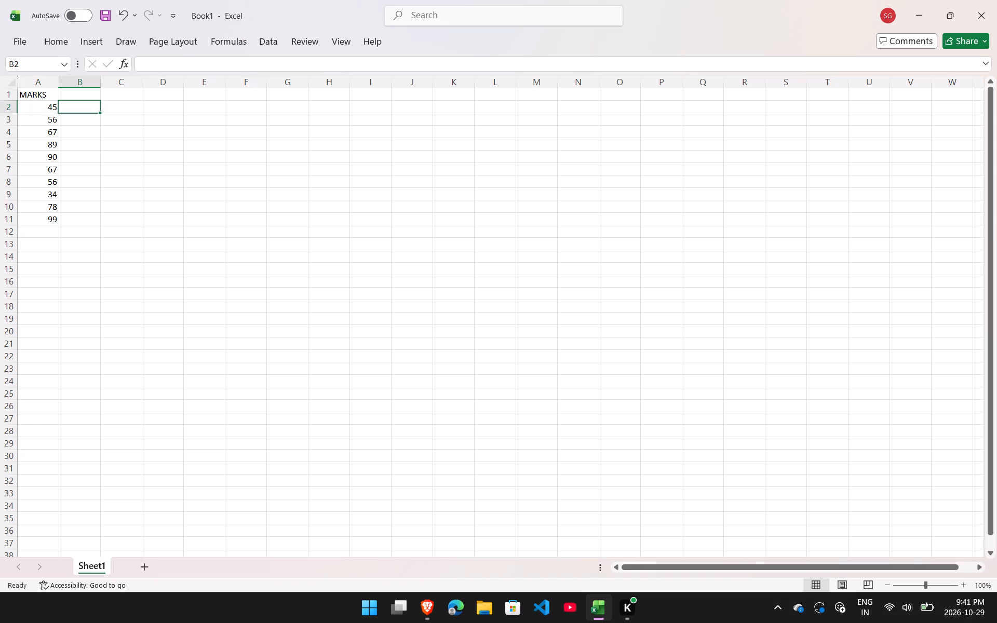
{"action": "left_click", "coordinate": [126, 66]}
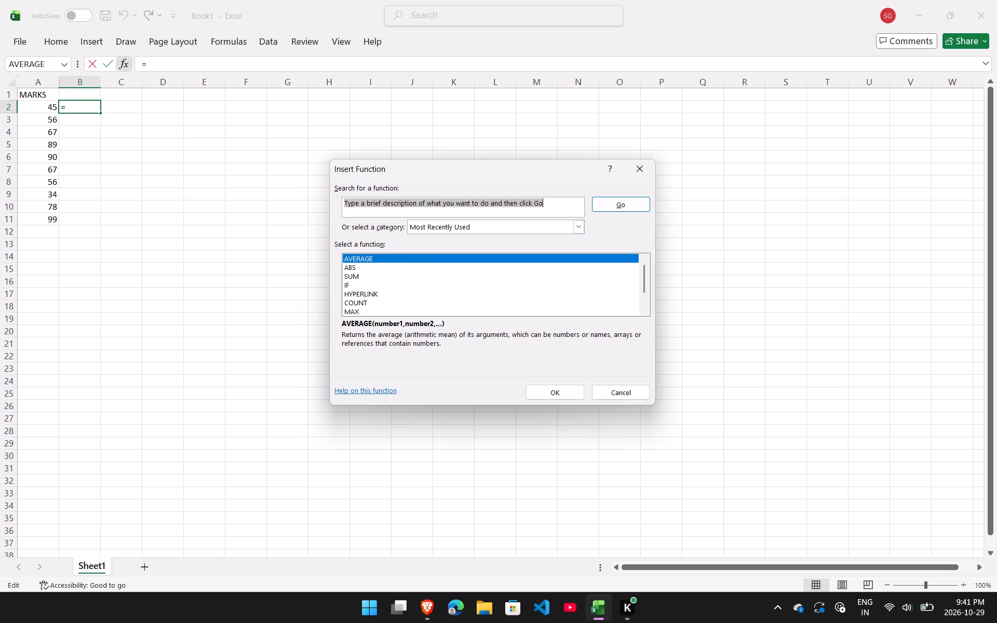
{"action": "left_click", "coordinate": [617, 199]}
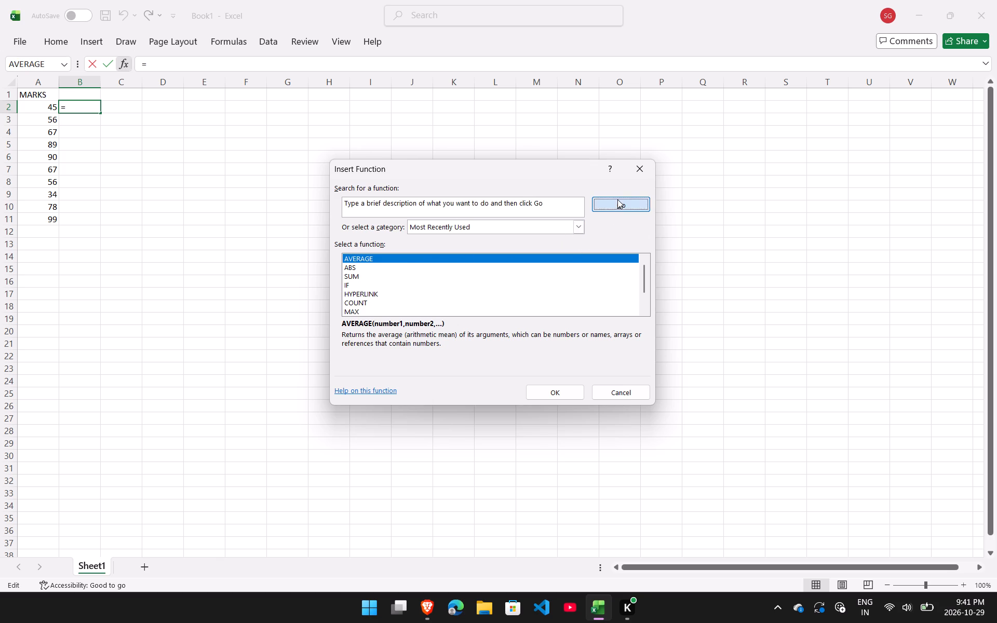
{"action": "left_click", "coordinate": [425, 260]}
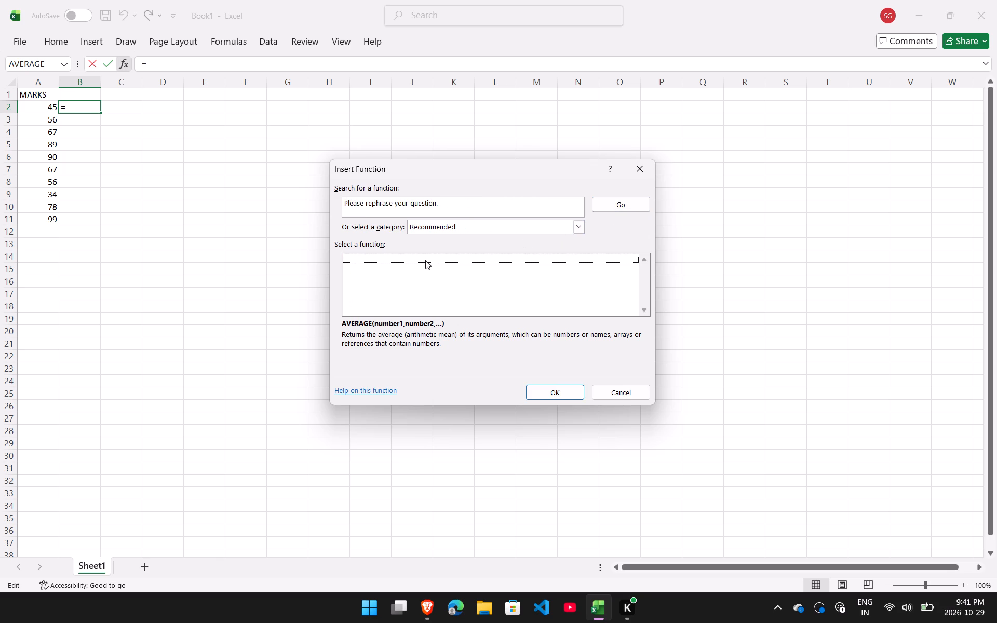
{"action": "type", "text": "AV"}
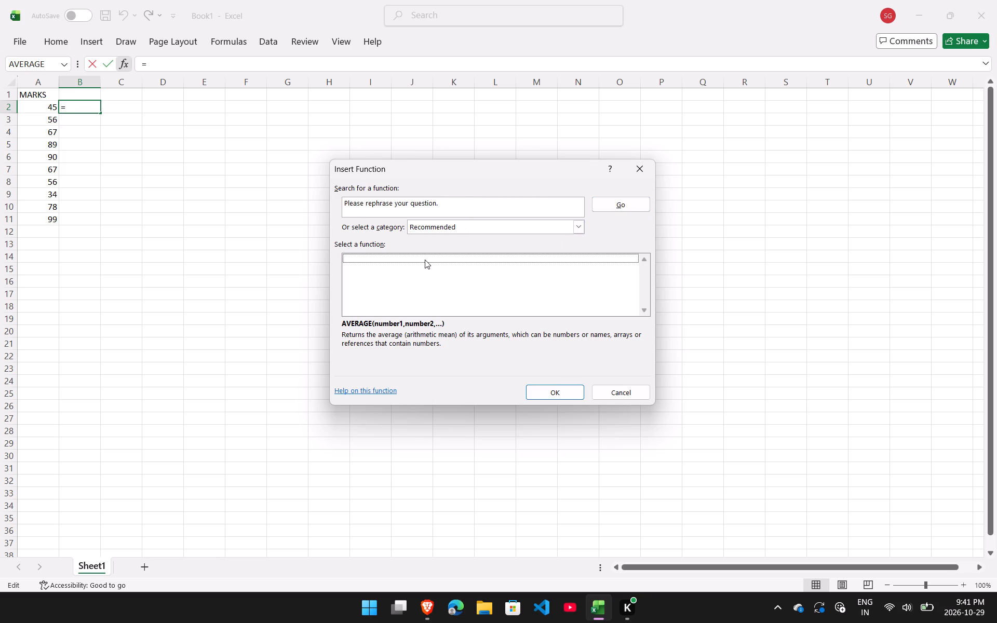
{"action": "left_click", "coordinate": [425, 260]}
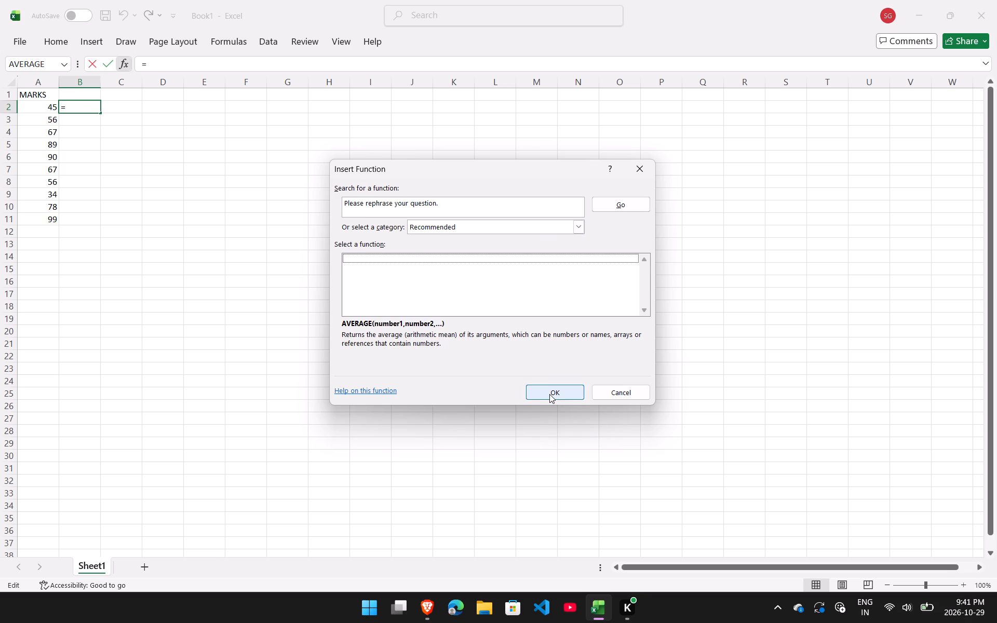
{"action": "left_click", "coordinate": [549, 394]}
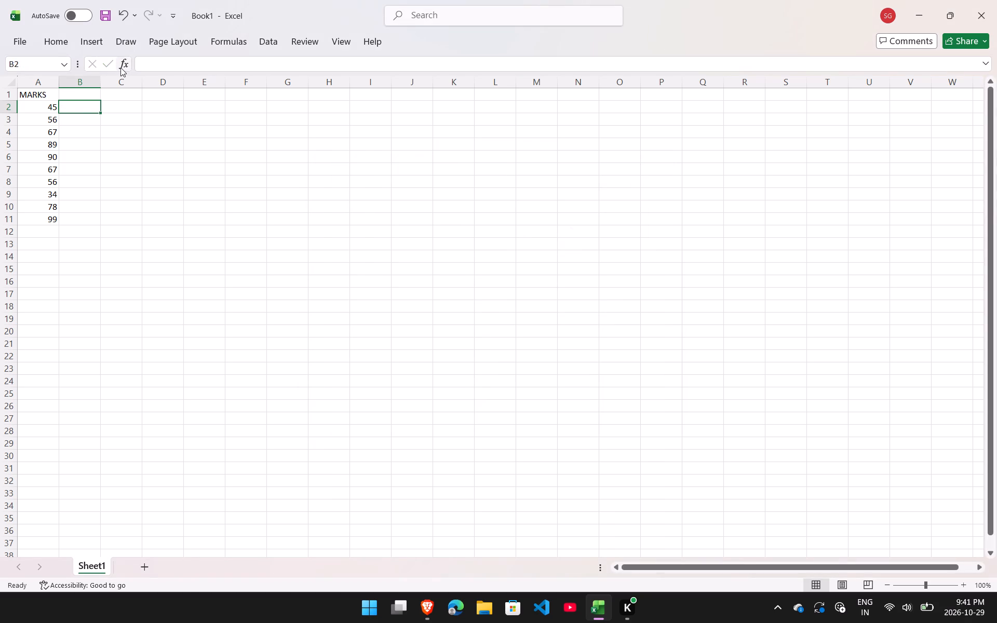
Insert the AVERAGE function into B2 with A2 as Number1 and A11 as Number2.
{"action": "left_click", "coordinate": [120, 67]}
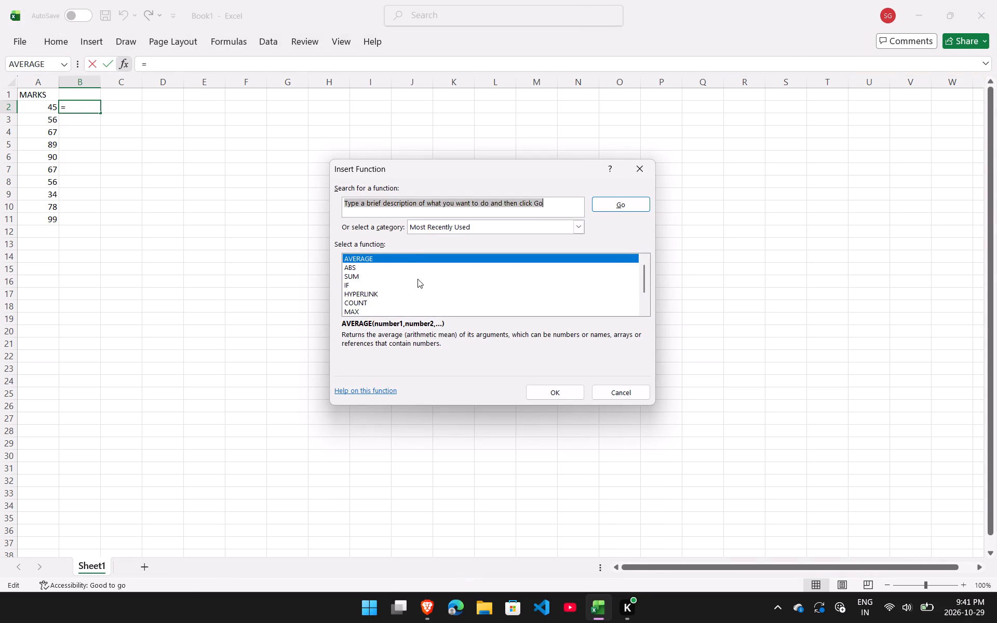
{"action": "left_click", "coordinate": [399, 256]}
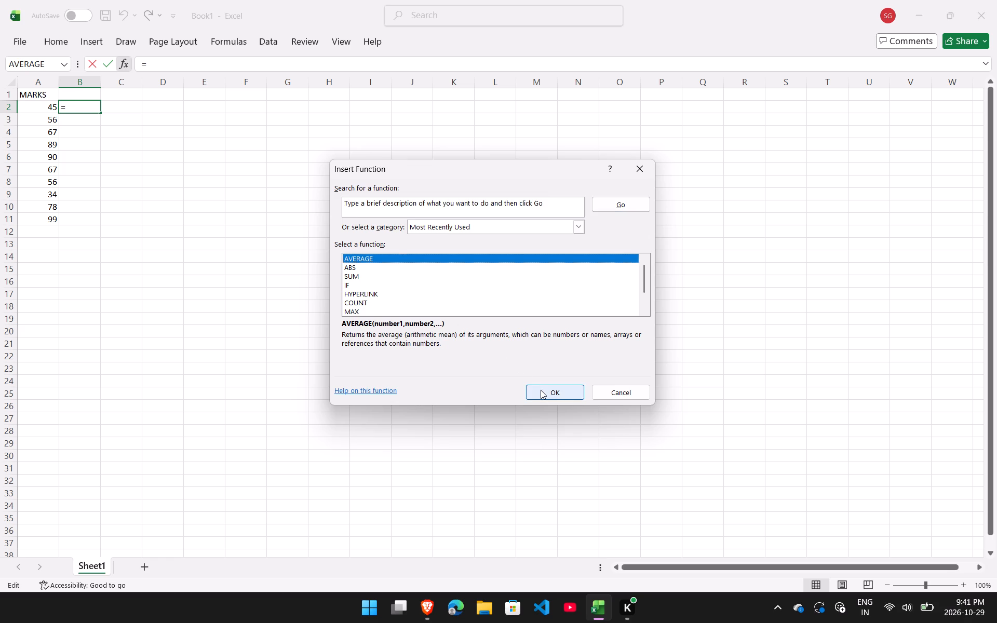
{"action": "left_click", "coordinate": [541, 390]}
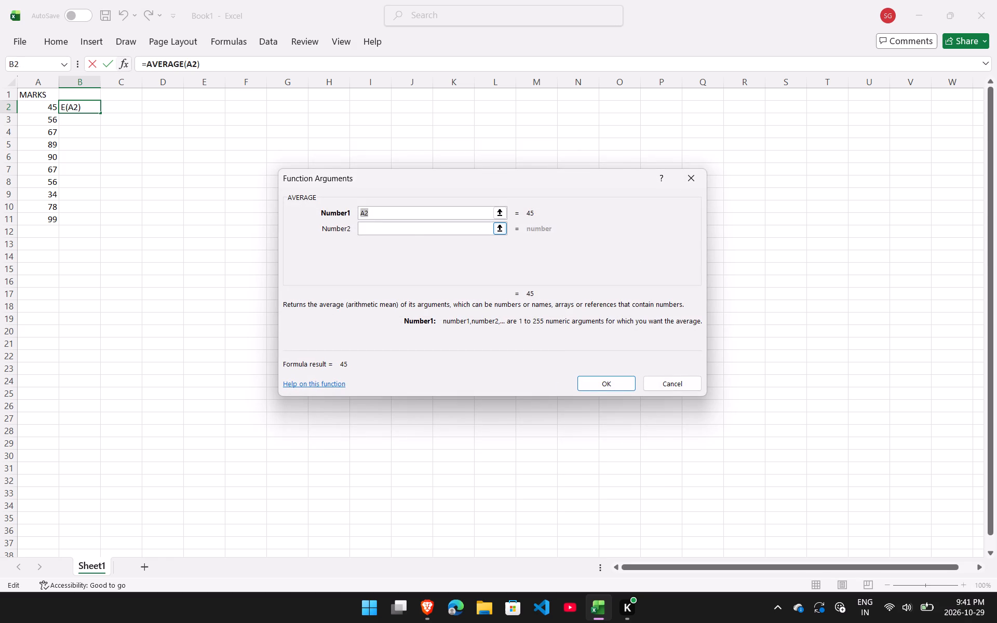
{"action": "left_click", "coordinate": [412, 231]}
{"action": "left_click", "coordinate": [412, 231]}
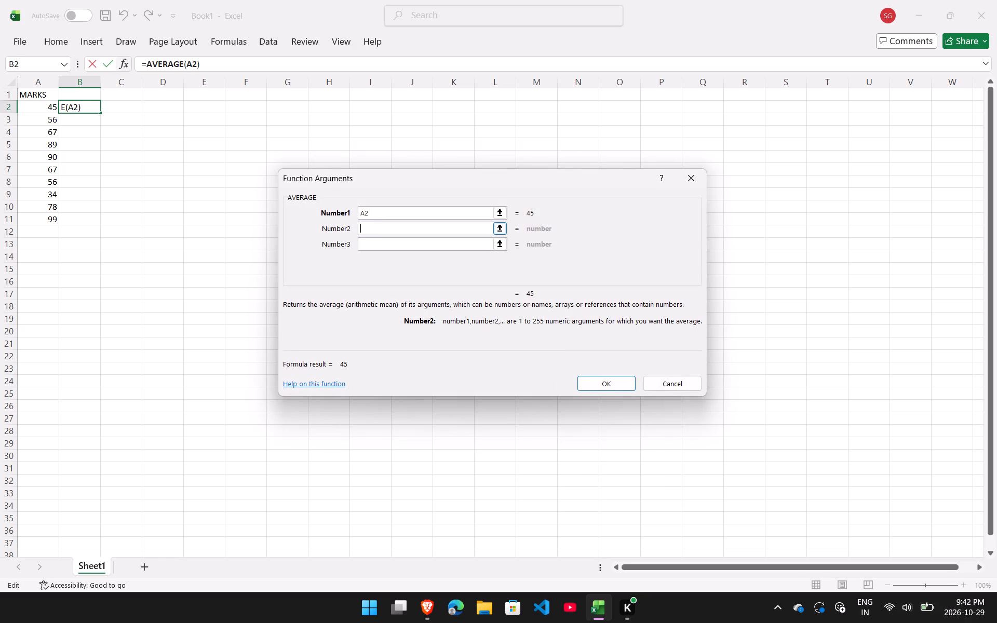
{"action": "type", "text": "A11"}
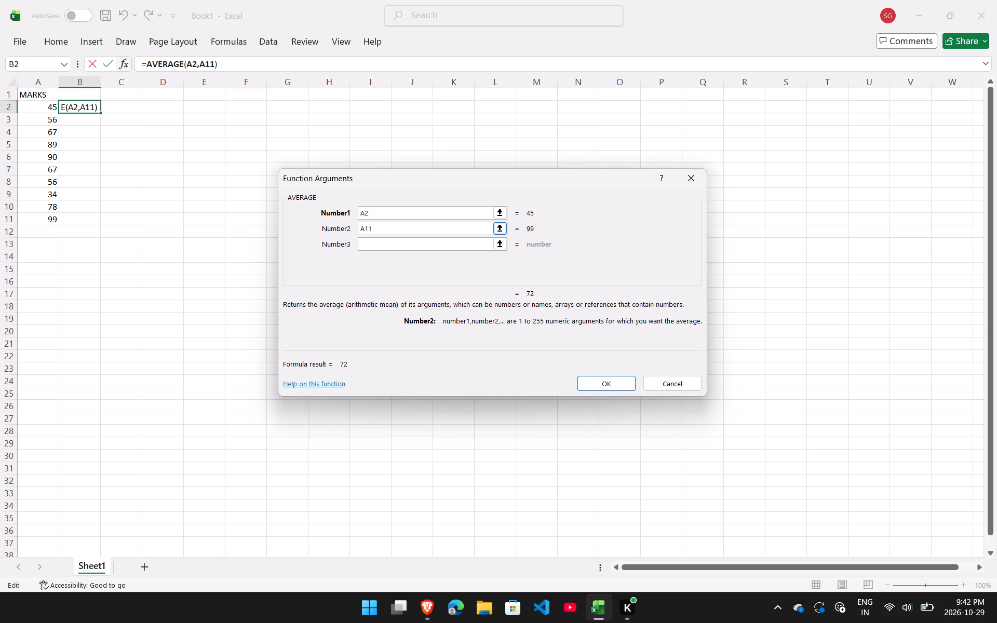
{"action": "left_click", "coordinate": [606, 384]}
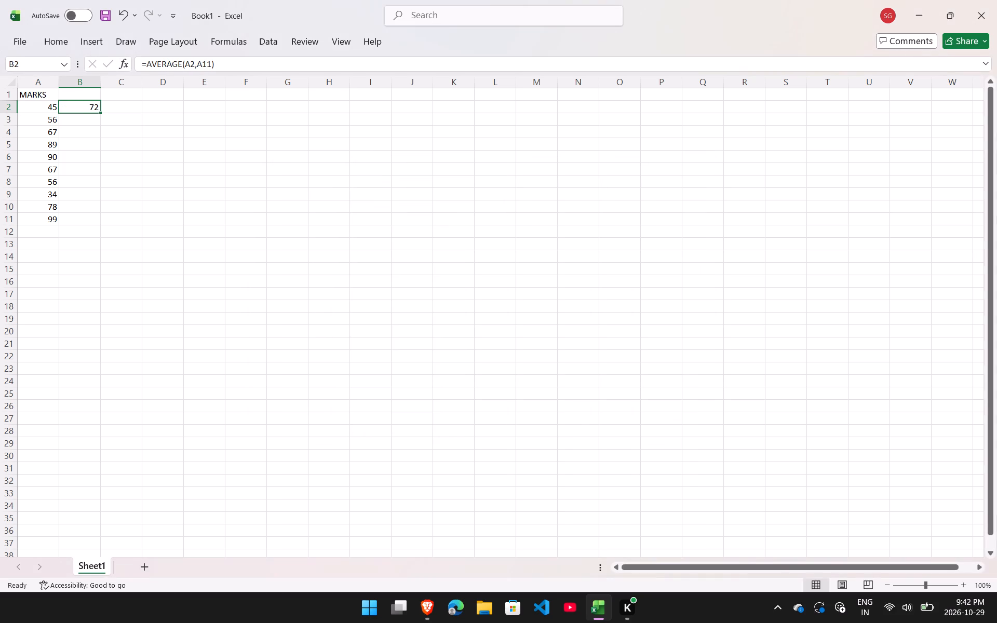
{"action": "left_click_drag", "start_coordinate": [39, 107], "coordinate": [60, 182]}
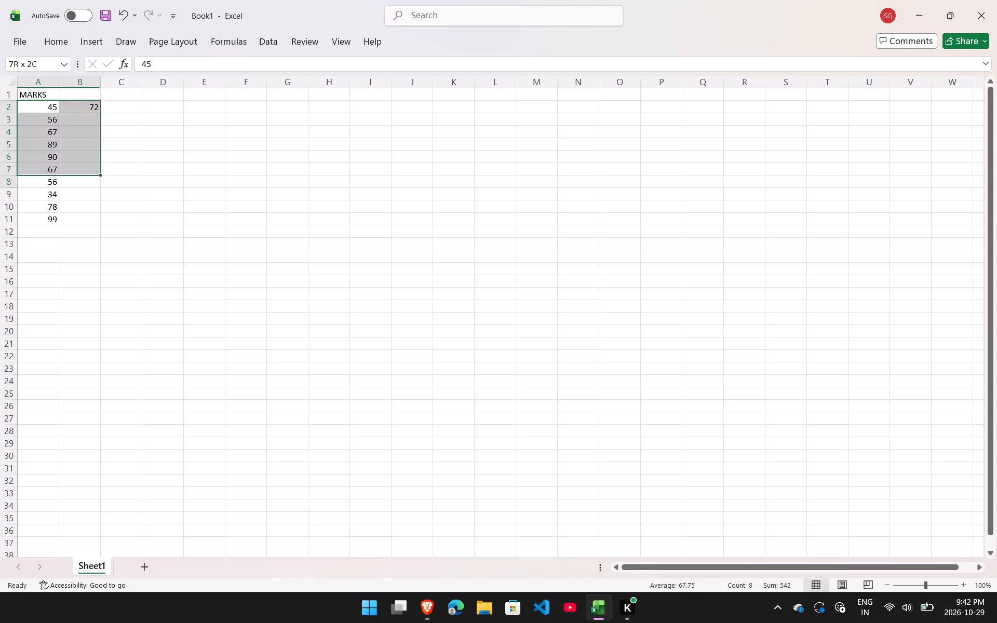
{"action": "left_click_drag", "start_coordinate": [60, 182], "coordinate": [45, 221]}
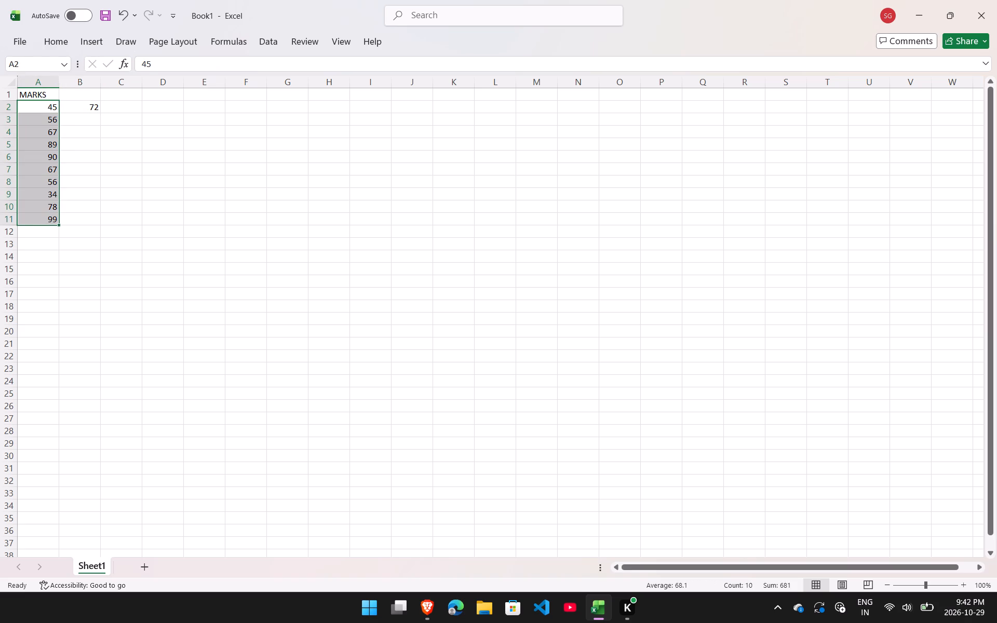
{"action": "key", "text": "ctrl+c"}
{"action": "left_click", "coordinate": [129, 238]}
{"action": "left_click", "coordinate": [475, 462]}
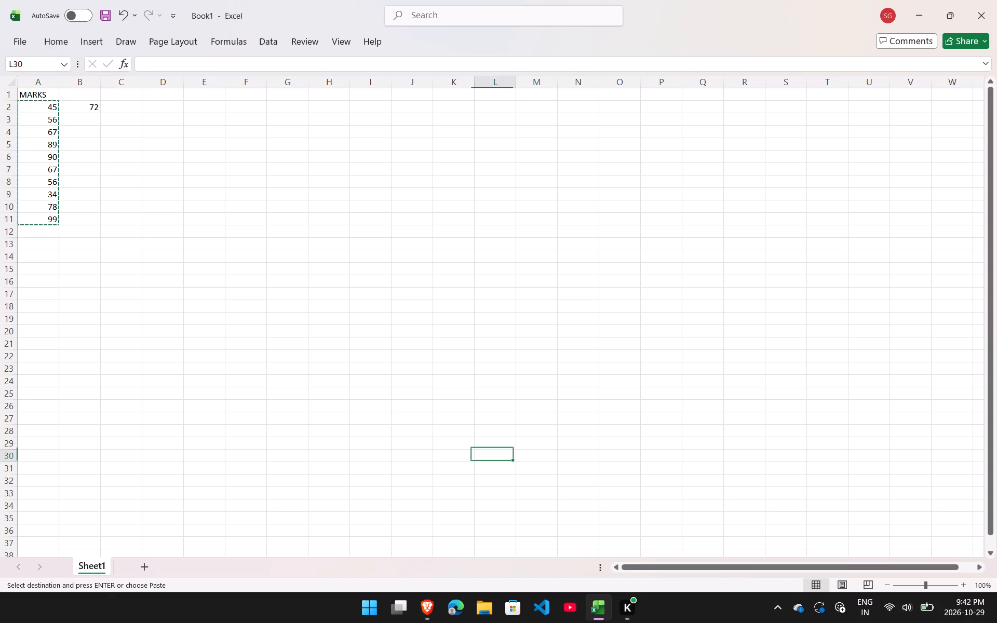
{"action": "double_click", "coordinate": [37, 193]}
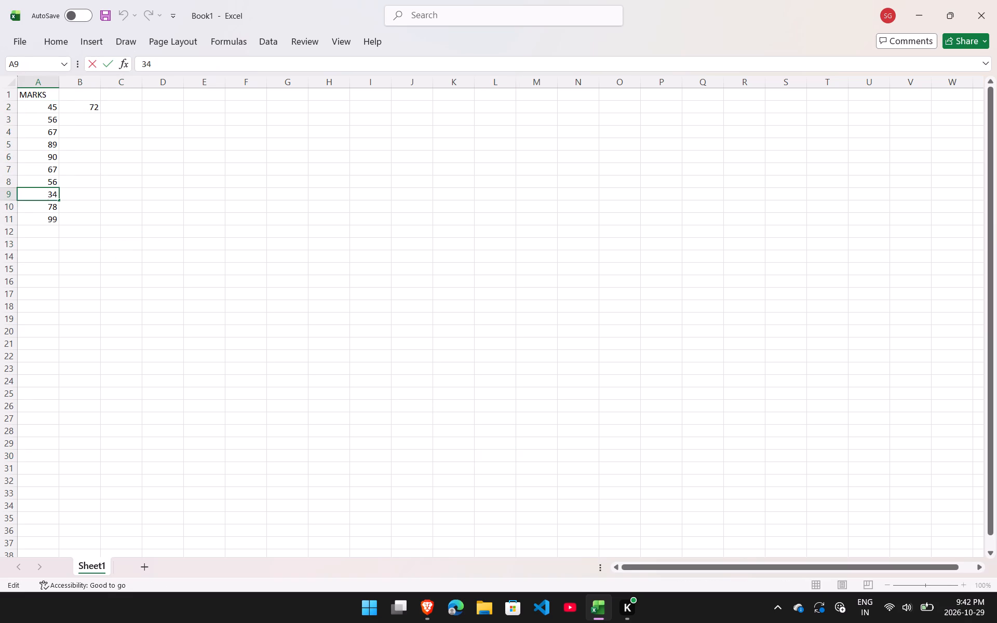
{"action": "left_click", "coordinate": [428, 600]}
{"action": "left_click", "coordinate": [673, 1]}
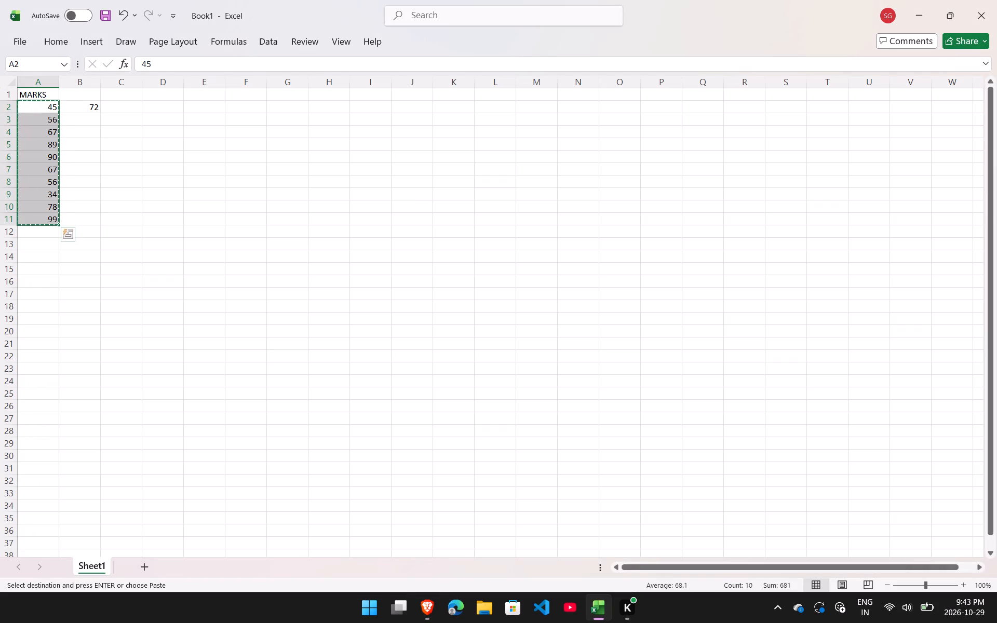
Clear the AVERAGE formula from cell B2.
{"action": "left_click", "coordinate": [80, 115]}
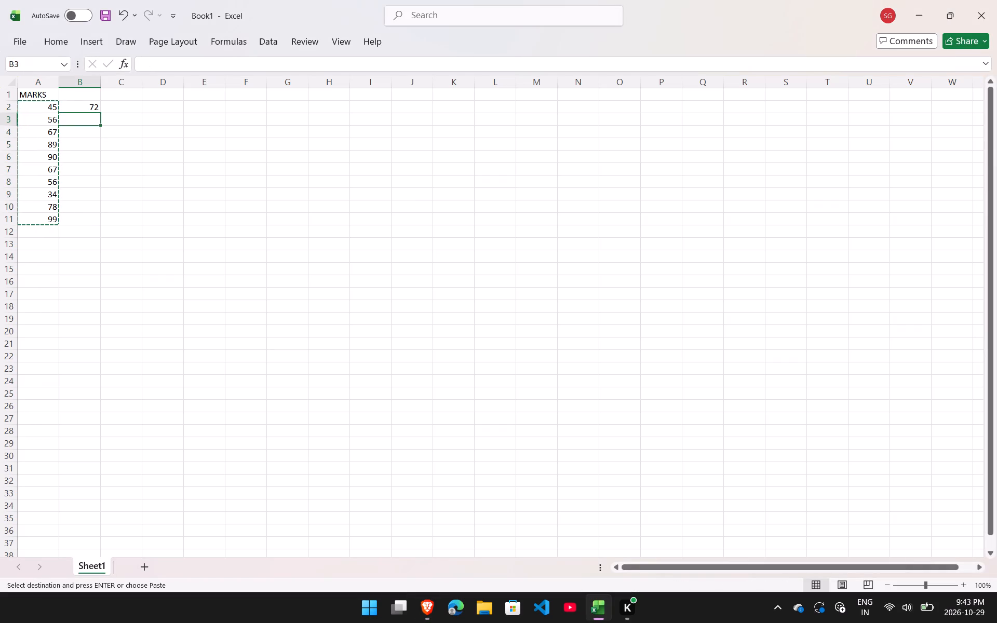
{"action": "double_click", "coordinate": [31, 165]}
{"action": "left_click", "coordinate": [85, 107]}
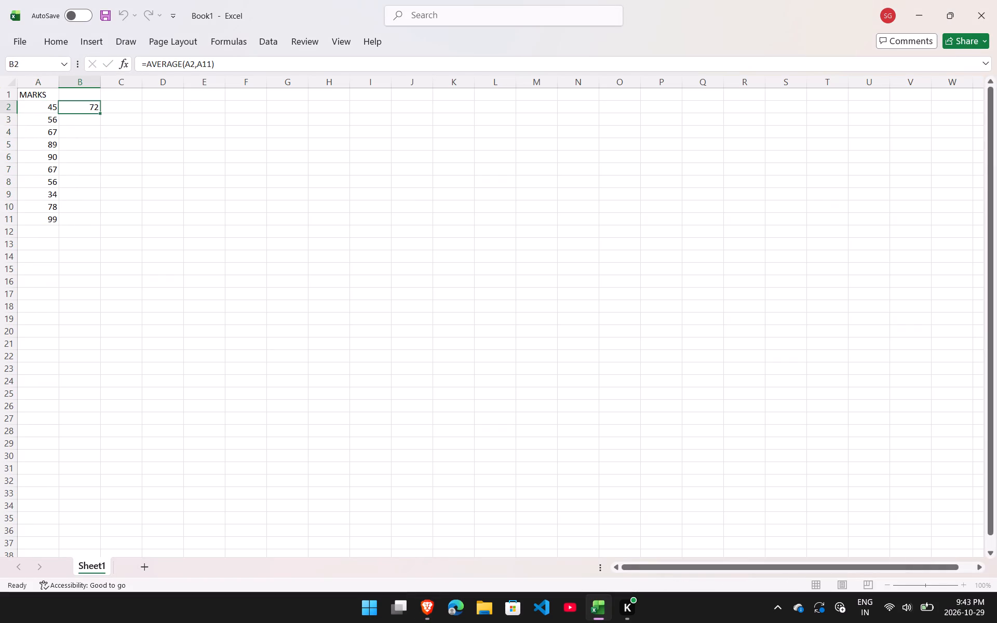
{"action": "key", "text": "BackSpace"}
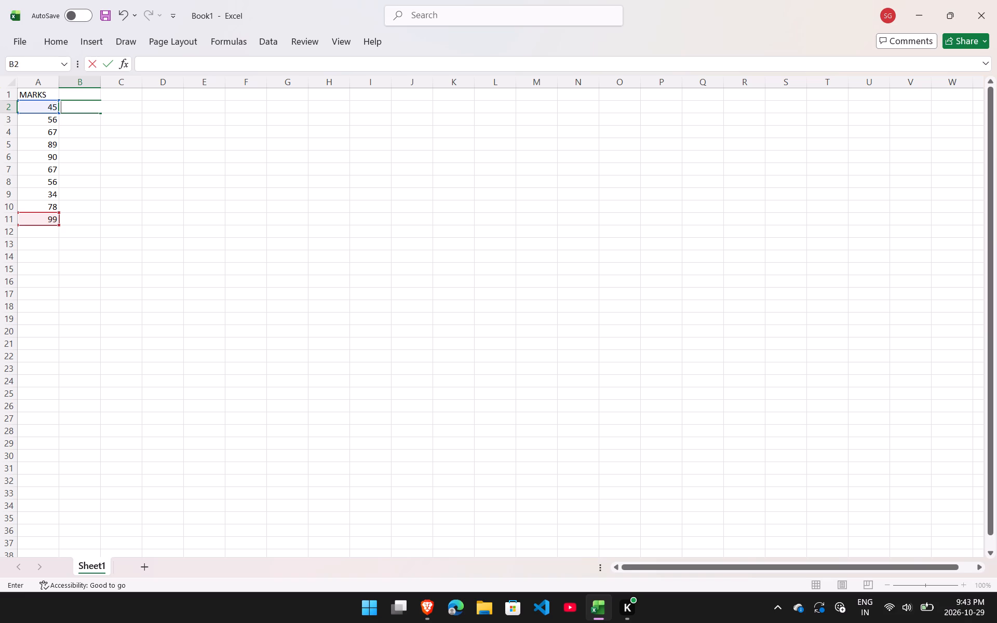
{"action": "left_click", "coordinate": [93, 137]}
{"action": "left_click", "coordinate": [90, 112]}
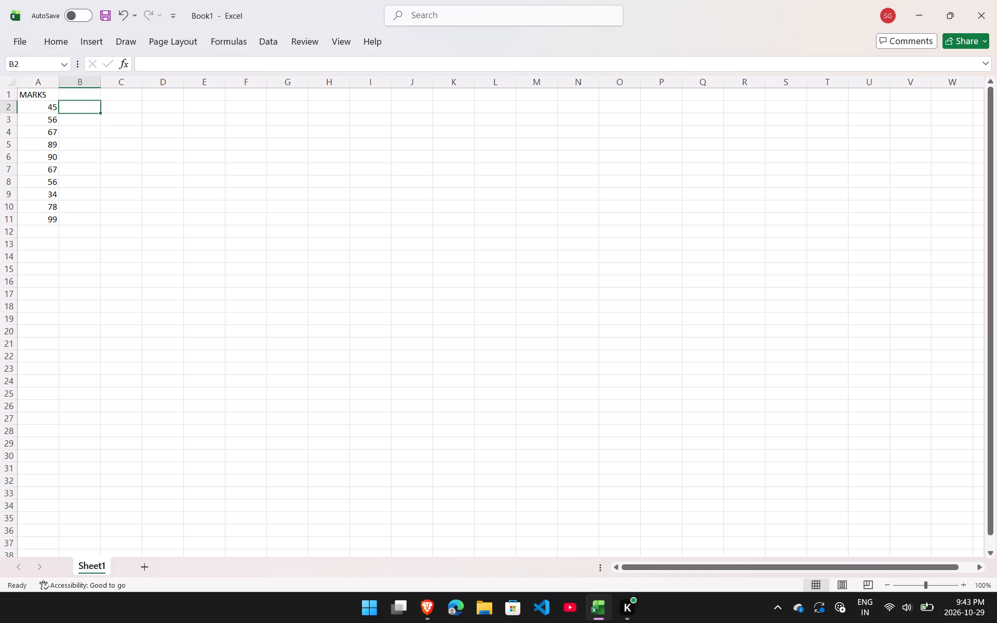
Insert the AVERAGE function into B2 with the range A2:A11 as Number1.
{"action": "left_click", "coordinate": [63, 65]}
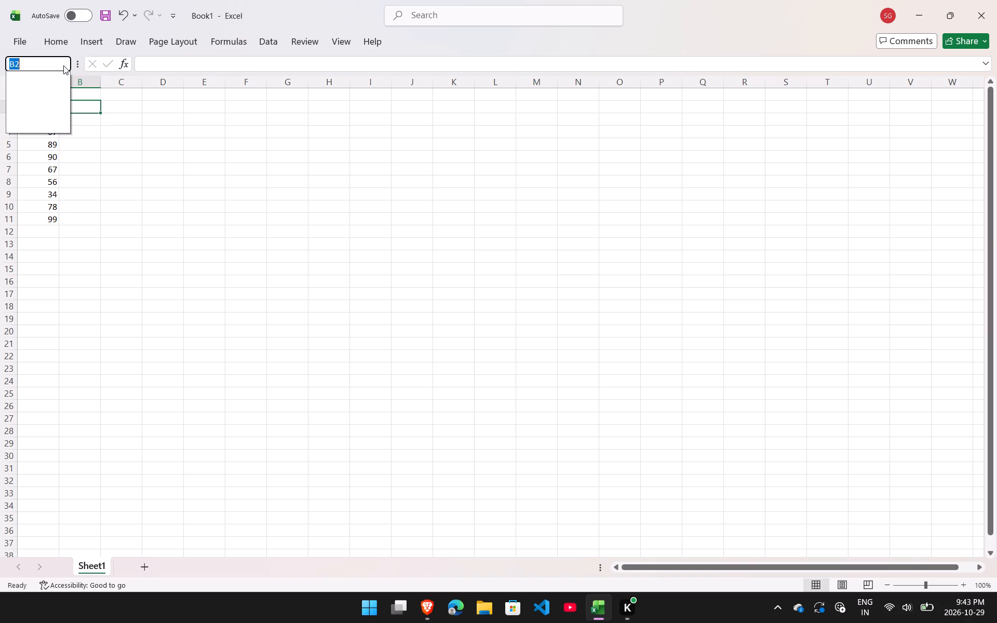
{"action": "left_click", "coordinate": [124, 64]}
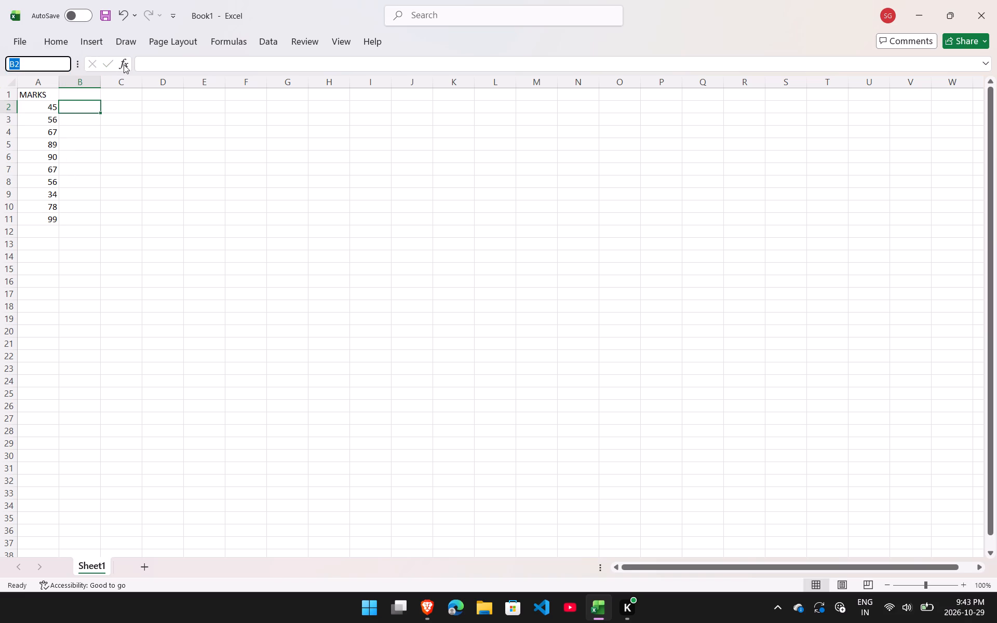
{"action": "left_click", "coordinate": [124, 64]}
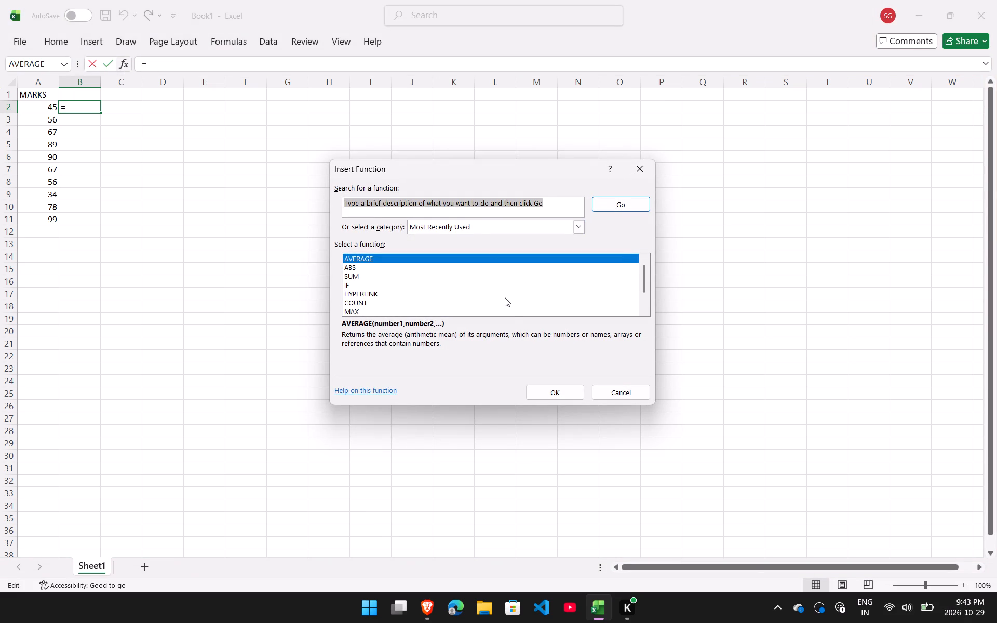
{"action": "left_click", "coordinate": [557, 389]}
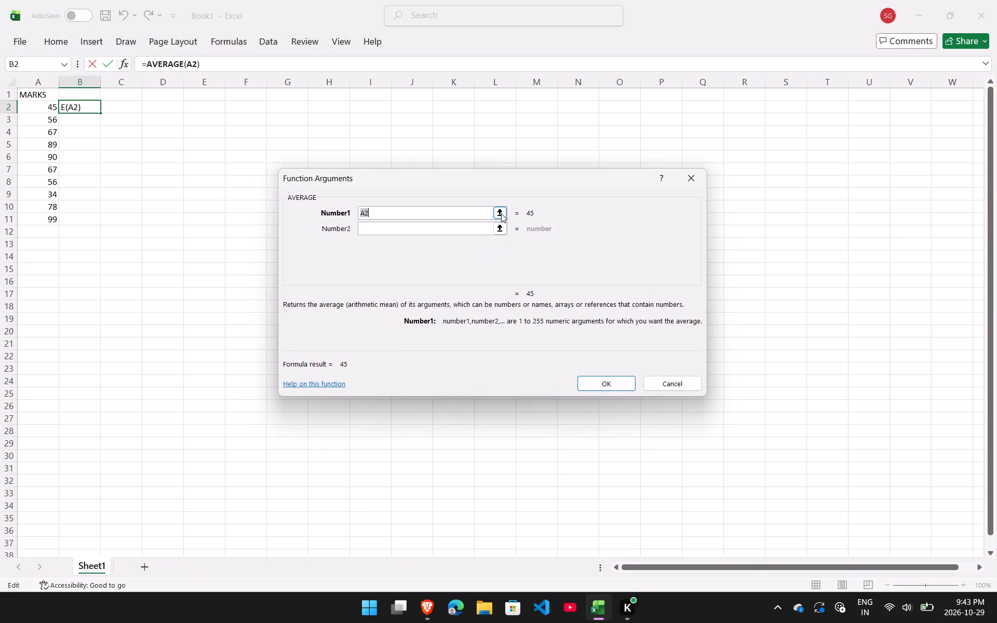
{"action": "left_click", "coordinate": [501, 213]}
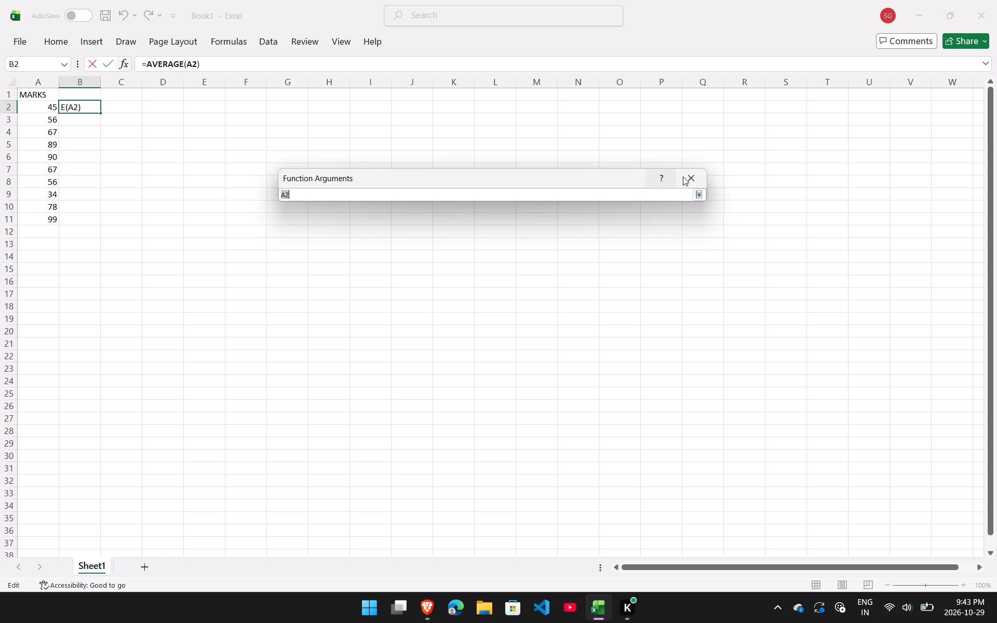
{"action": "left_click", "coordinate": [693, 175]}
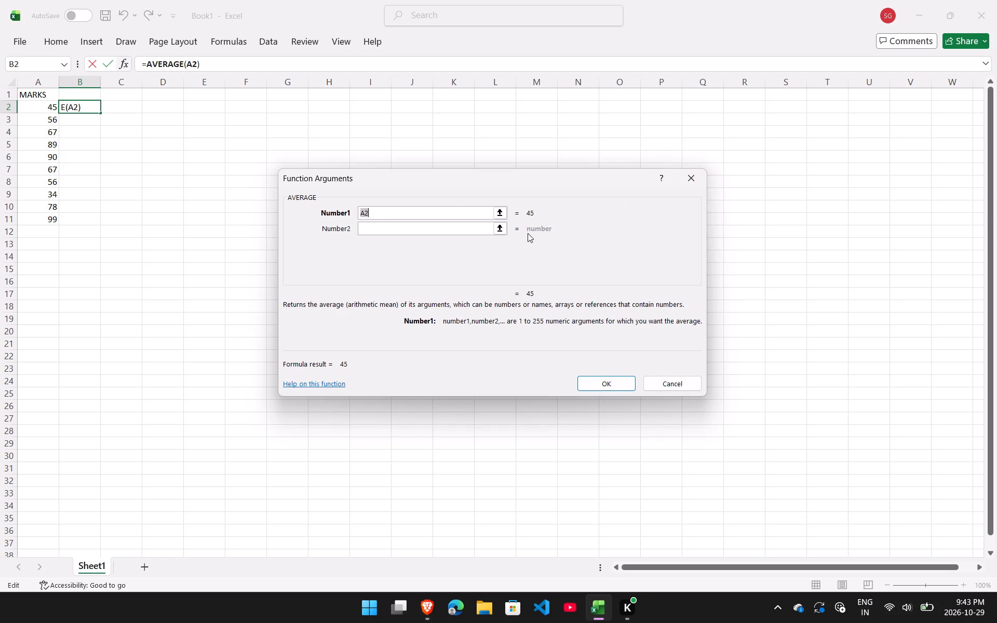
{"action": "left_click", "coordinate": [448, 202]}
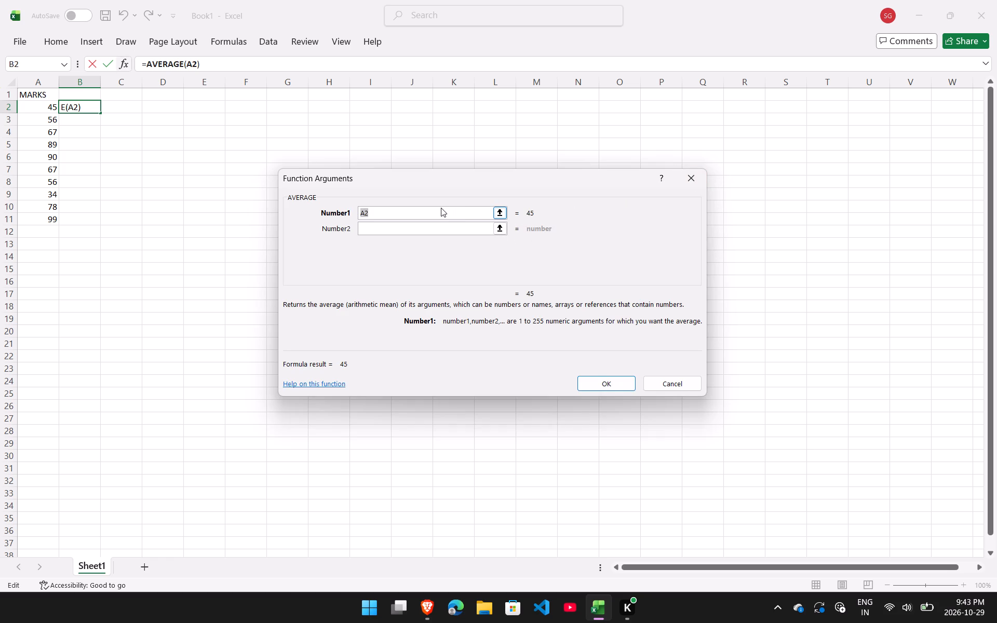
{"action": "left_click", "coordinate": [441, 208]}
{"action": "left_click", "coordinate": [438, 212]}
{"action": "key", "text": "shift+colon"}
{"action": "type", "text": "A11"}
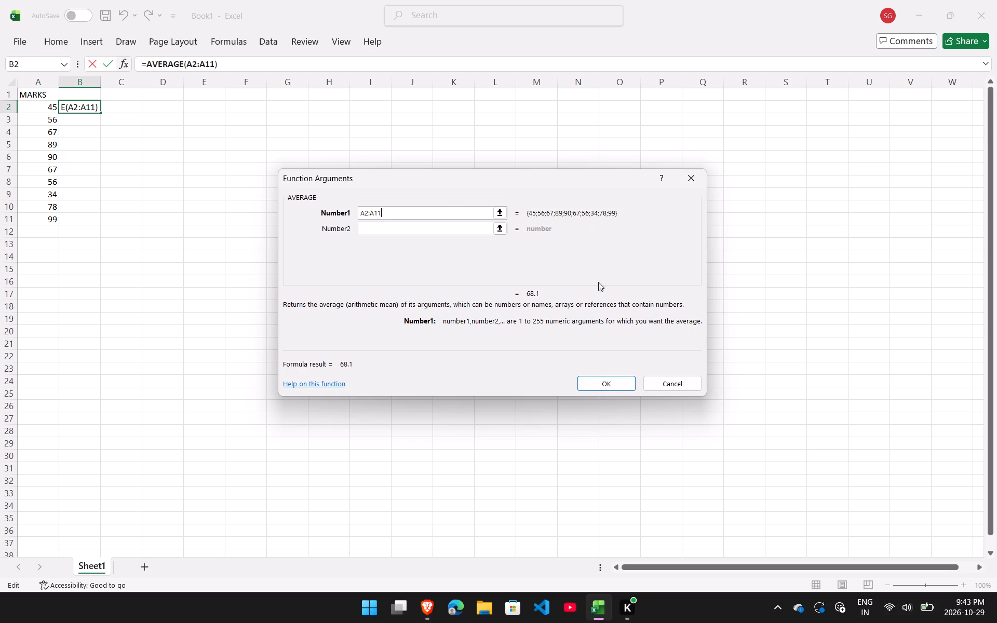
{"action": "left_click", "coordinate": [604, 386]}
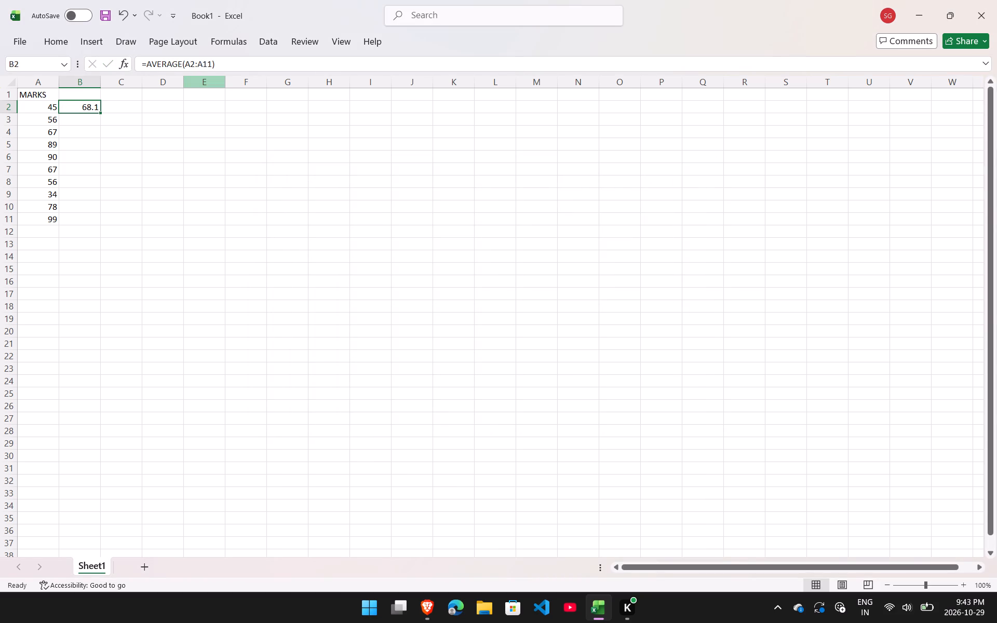
Replace the formula in cell B2 with the text label AVERAGE.
{"action": "left_click", "coordinate": [86, 109]}
{"action": "left_click", "coordinate": [86, 109]}
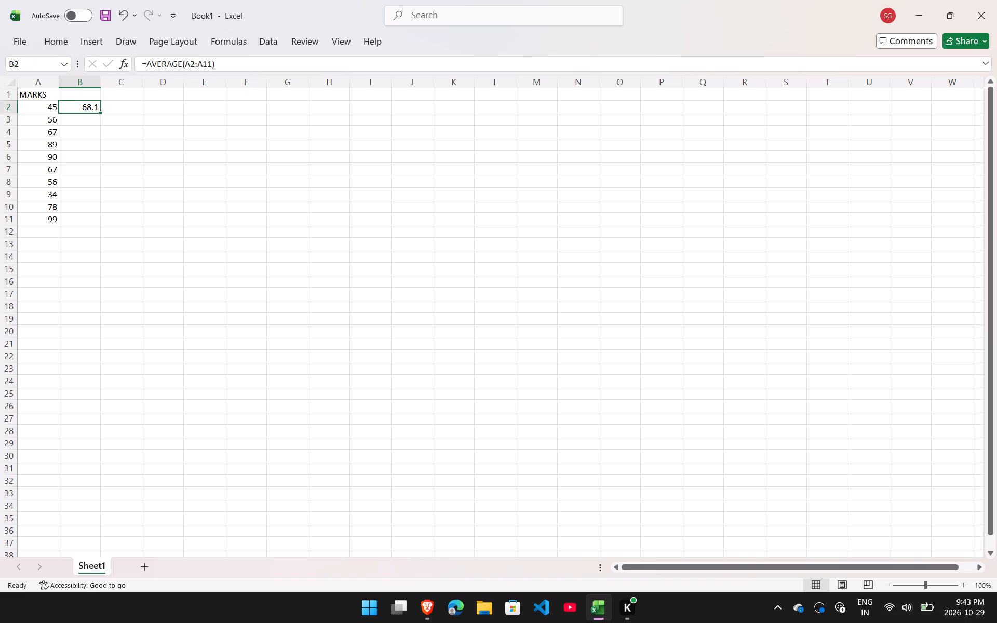
{"action": "left_click", "coordinate": [88, 109]}
{"action": "key", "text": "BackSpace"}
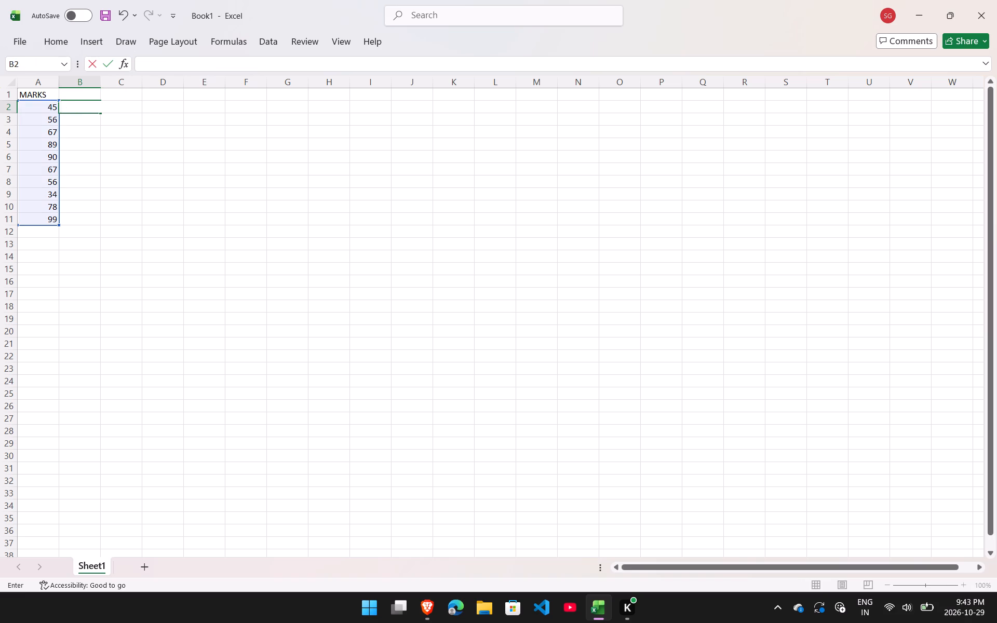
{"action": "left_click", "coordinate": [122, 104]}
{"action": "left_click", "coordinate": [122, 106]}
{"action": "type", "text": "AVERAG"}
{"action": "key", "text": "e"}
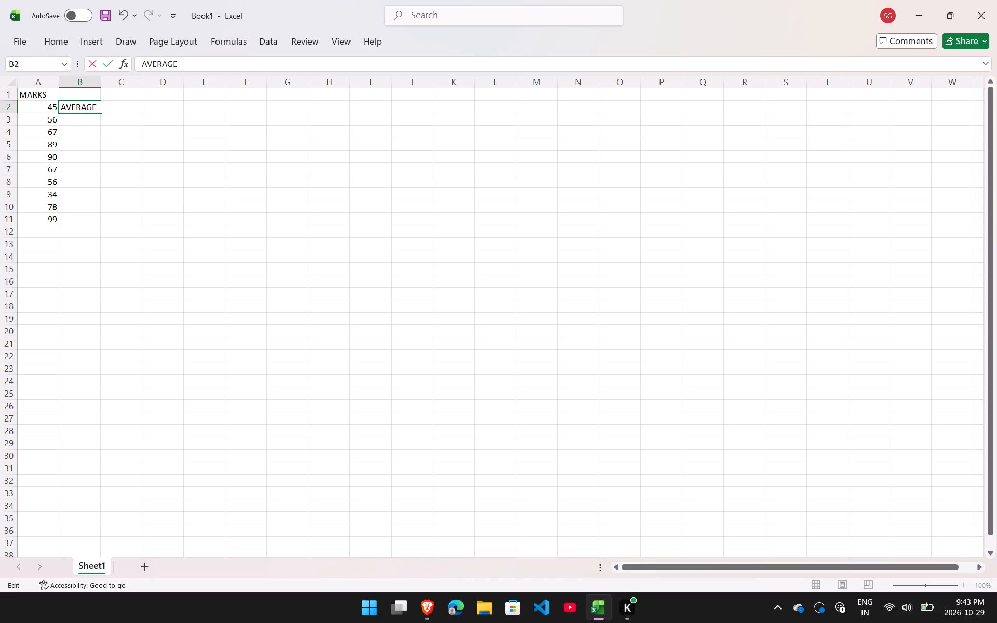
{"action": "left_click", "coordinate": [122, 103]}
{"action": "left_click", "coordinate": [129, 138]}
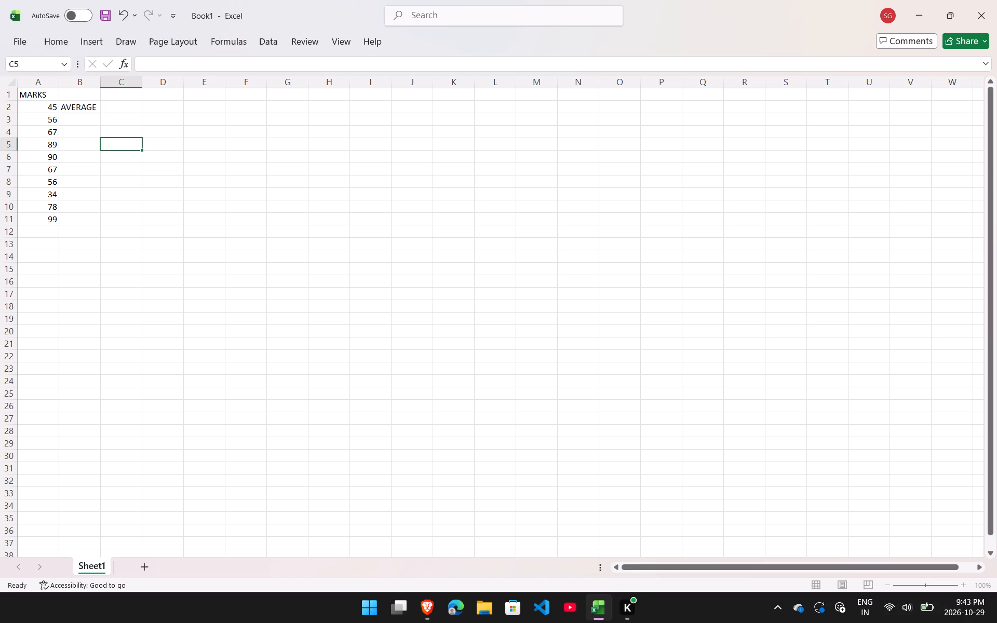
Insert the AVERAGE function into C2, beside the label, with the range A2:A11 as Number1.
{"action": "left_click", "coordinate": [119, 111]}
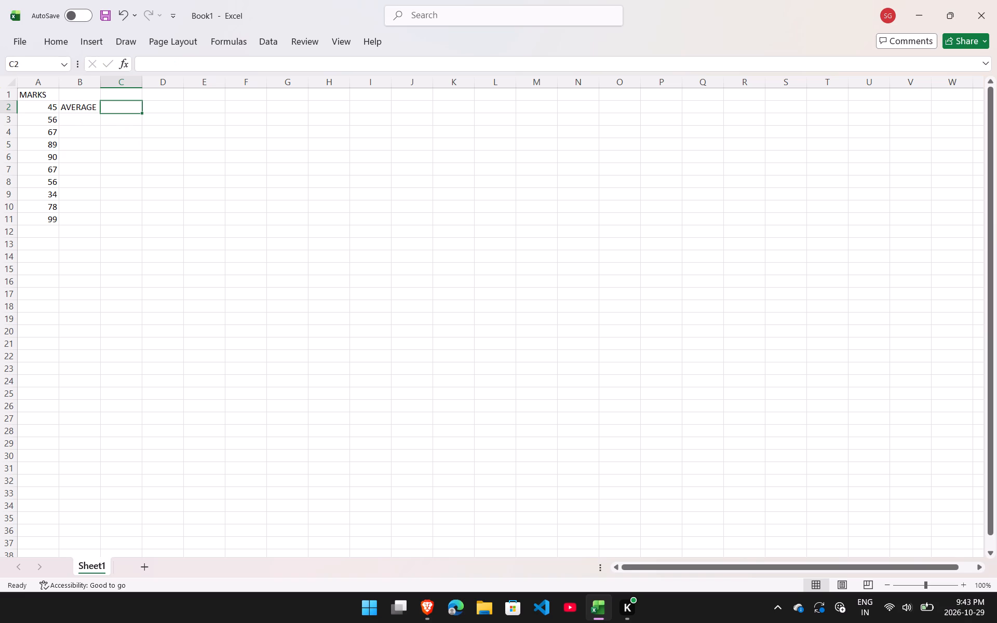
{"action": "left_click", "coordinate": [128, 68]}
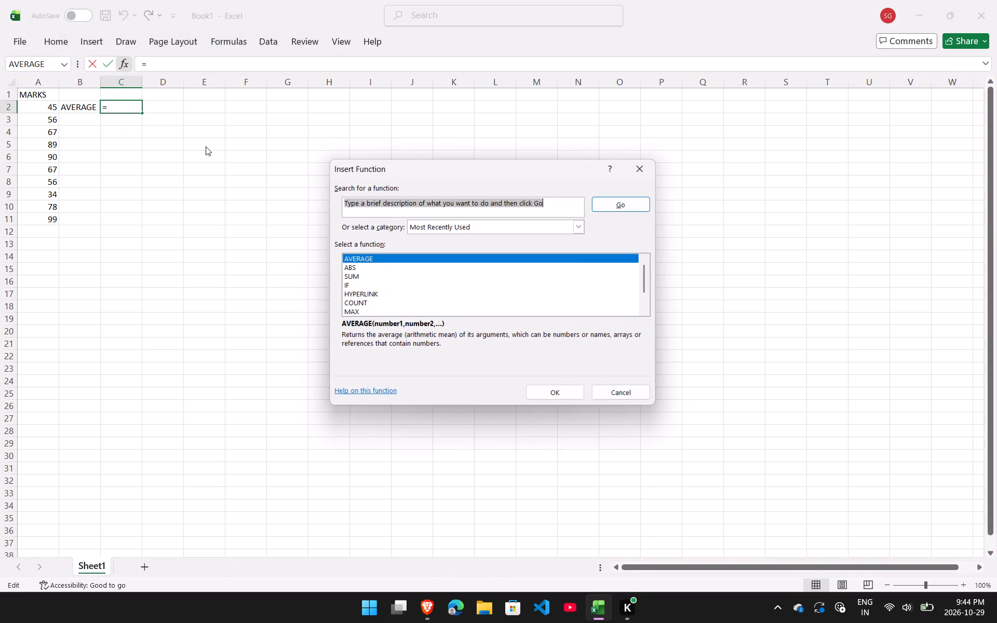
{"action": "left_click", "coordinate": [551, 390]}
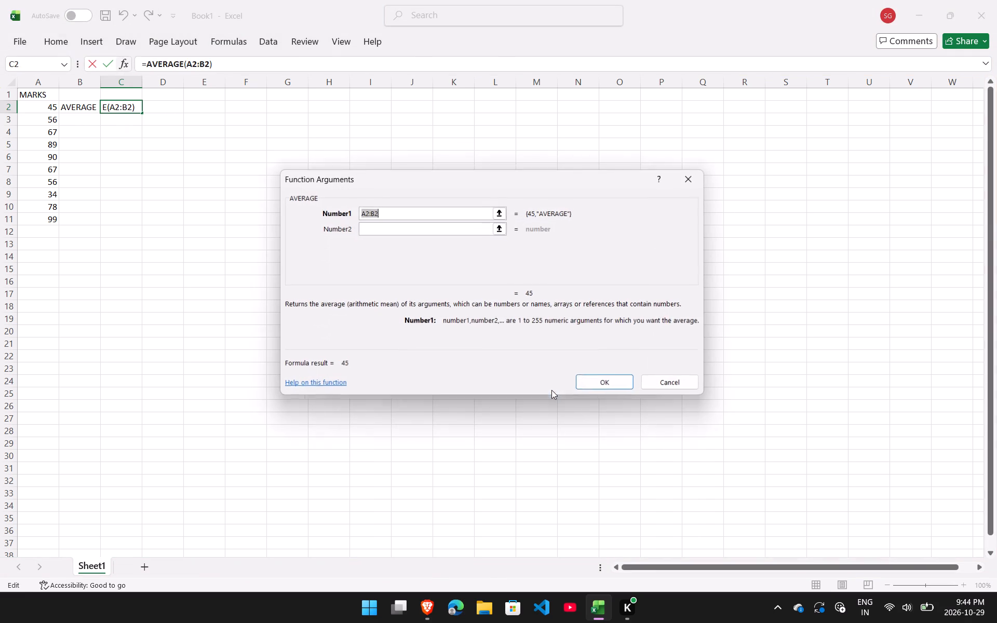
{"action": "left_click", "coordinate": [424, 212]}
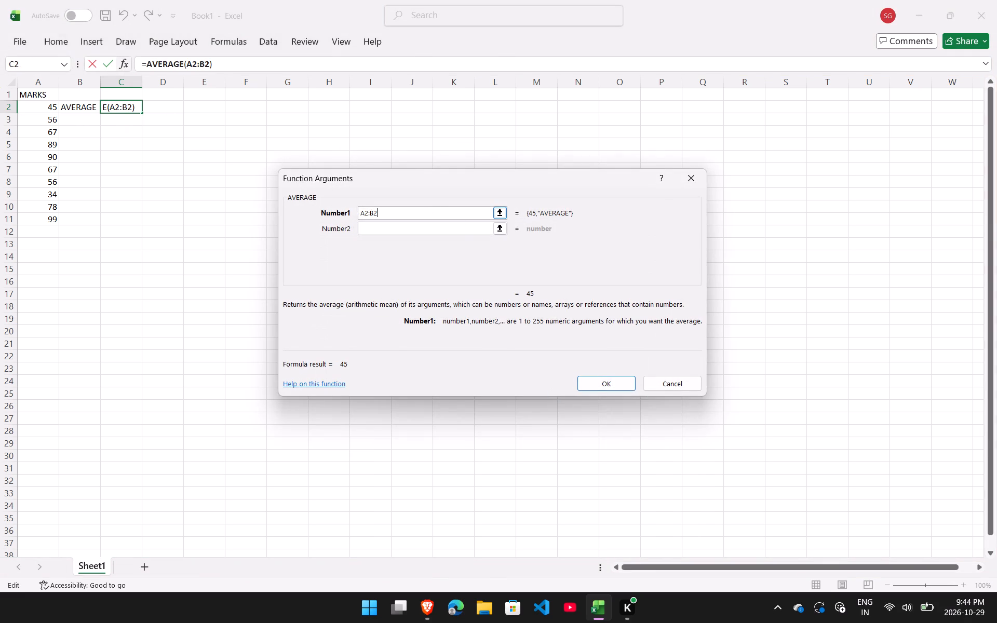
{"action": "key", "text": "BackSpace"}
{"action": "key", "text": "BackSpace"}
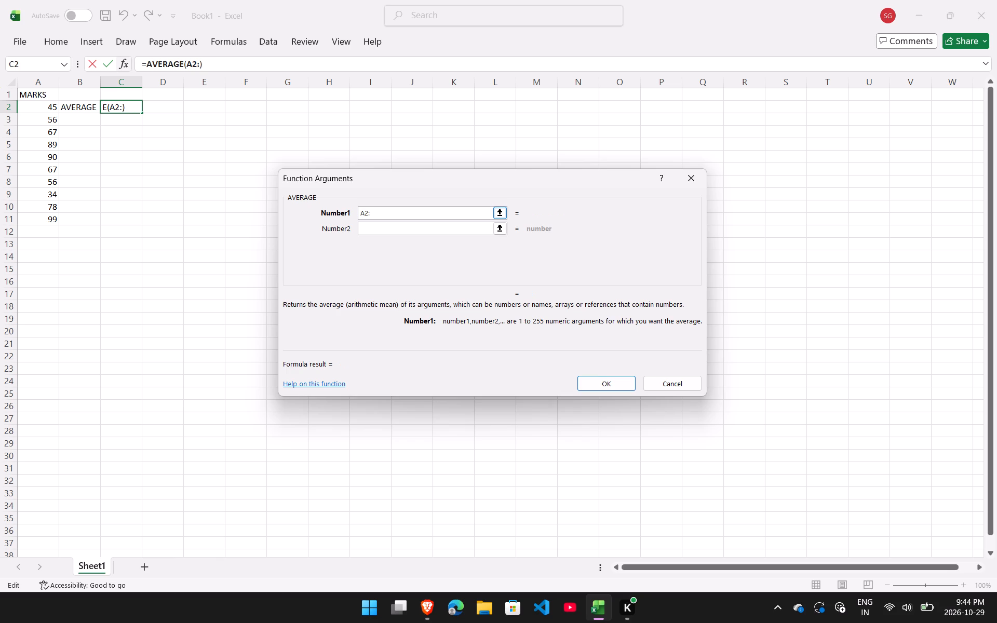
{"action": "type", "text": "A11"}
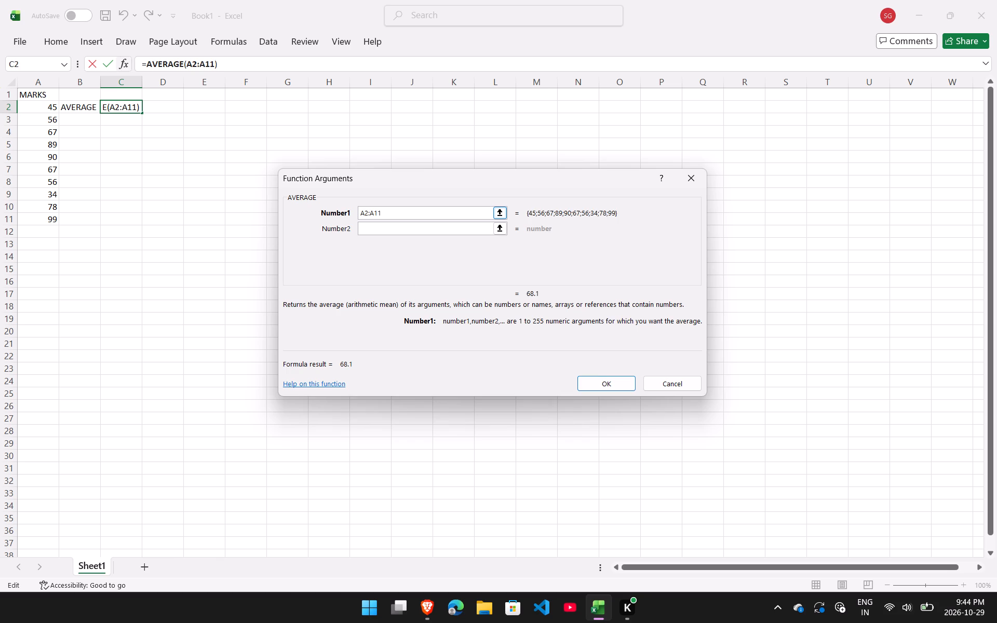
{"action": "left_click", "coordinate": [618, 384]}
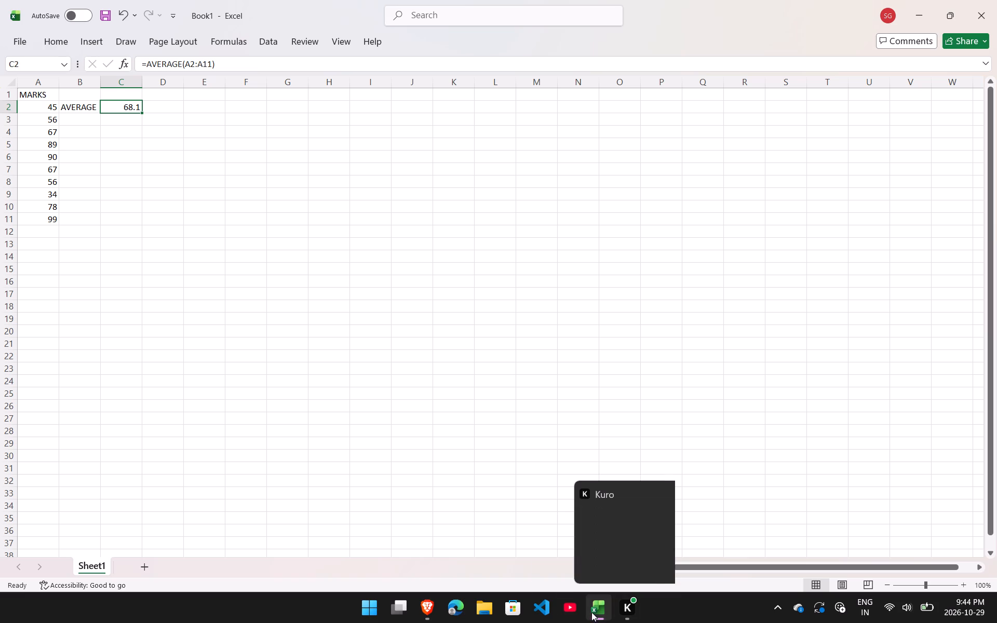
Switch to the ChatGPT conversation in the Brave browser.
{"action": "left_click", "coordinate": [427, 608]}
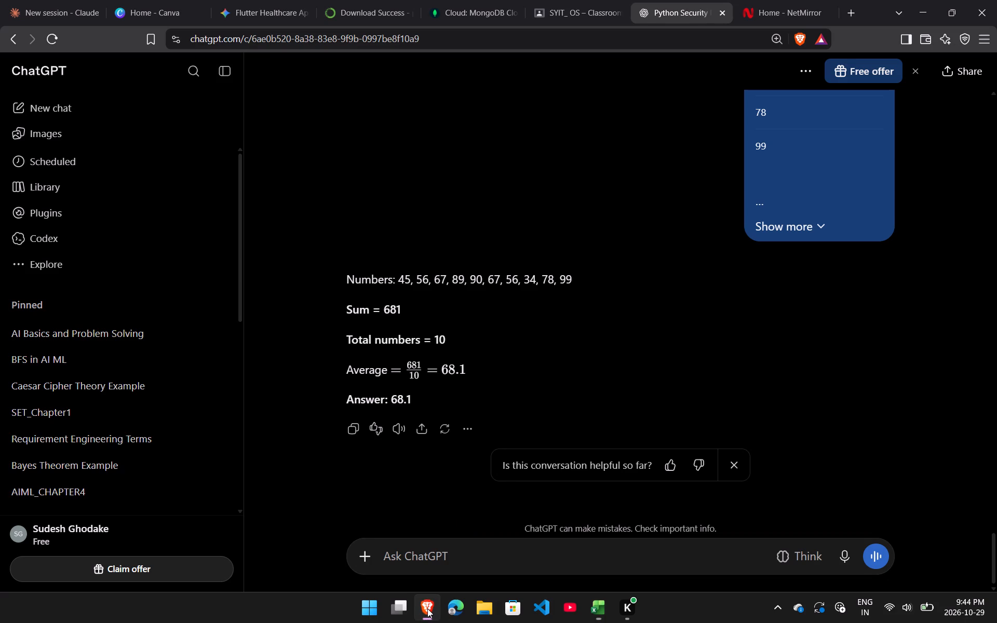
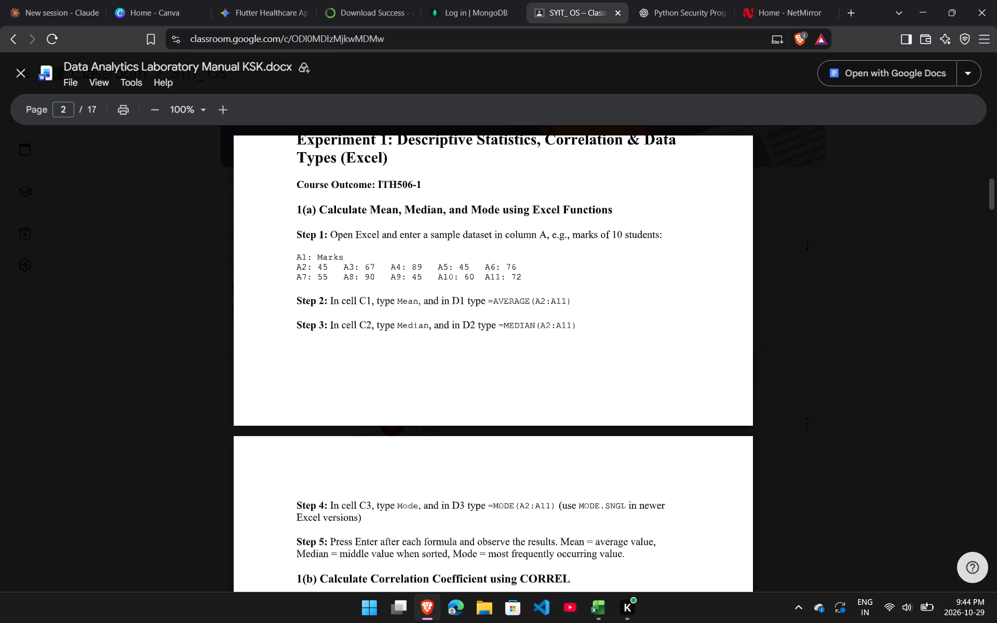
Check the manual's median and mode steps, return to the Excel workbook and enter the label MEDIAN in cell B4.
{"action": "scroll", "coordinate": [542, 358], "scroll_direction": "down", "scroll_amount": 3}
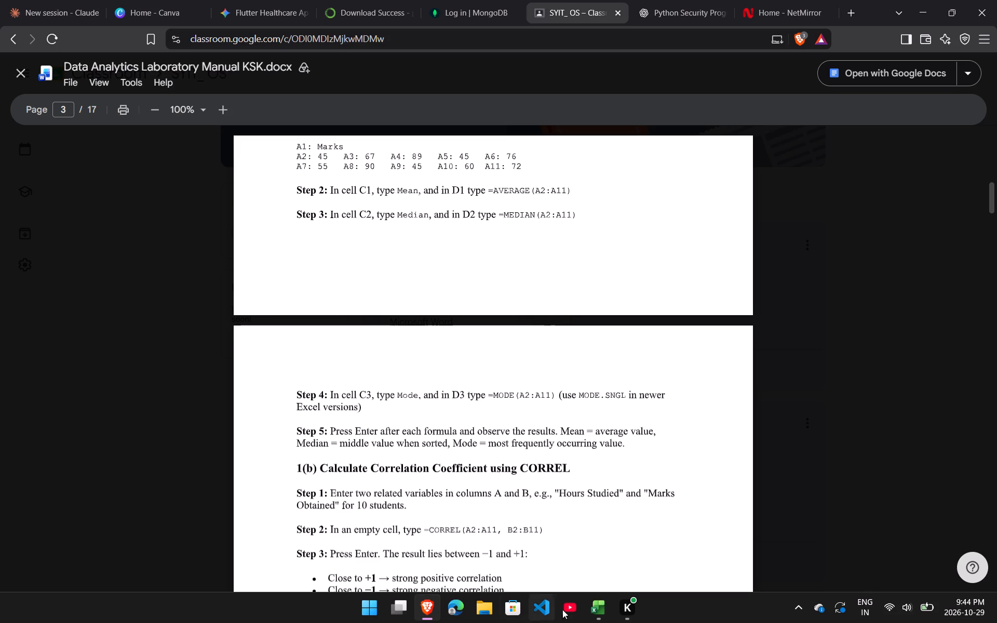
{"action": "left_click", "coordinate": [595, 611]}
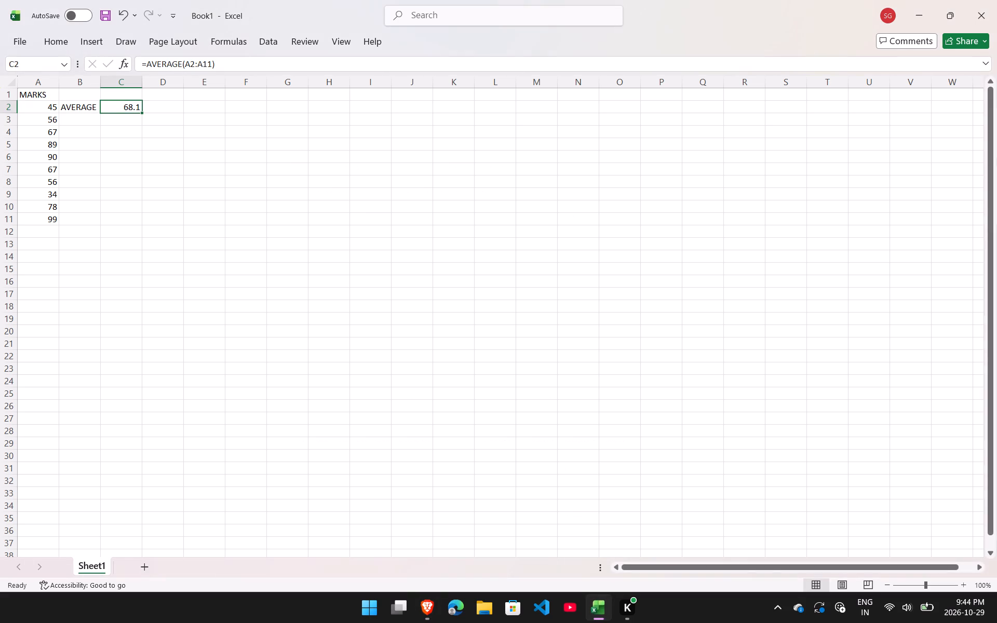
{"action": "left_click", "coordinate": [75, 135]}
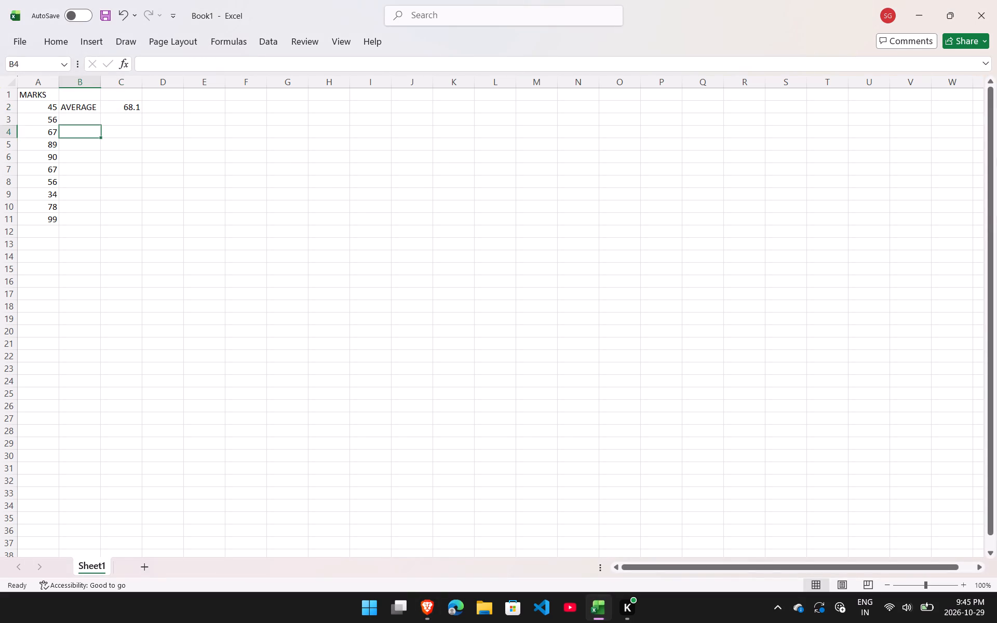
{"action": "type", "text": "MEDIAN"}
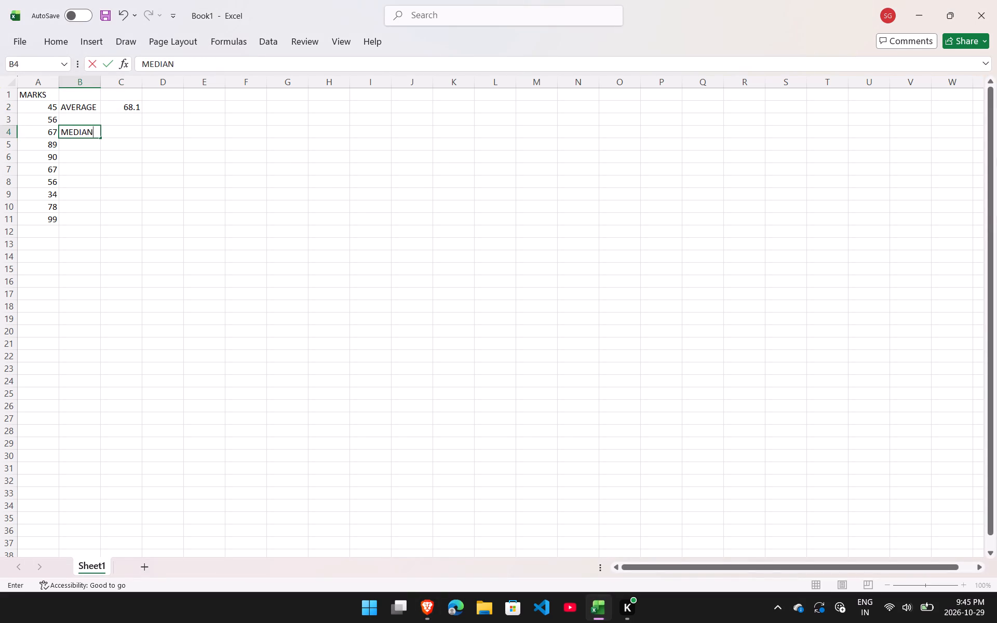
Find the MEDIAN function by searching for MEDIAN and choose it for cell C4, beside the MEDIAN label.
{"action": "left_click", "coordinate": [120, 131]}
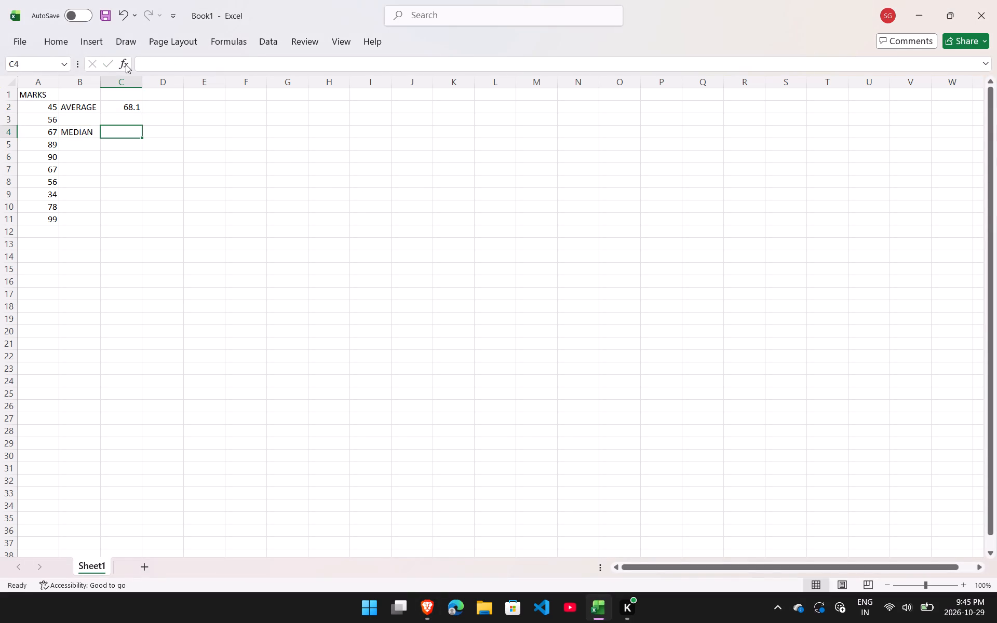
{"action": "left_click", "coordinate": [126, 64]}
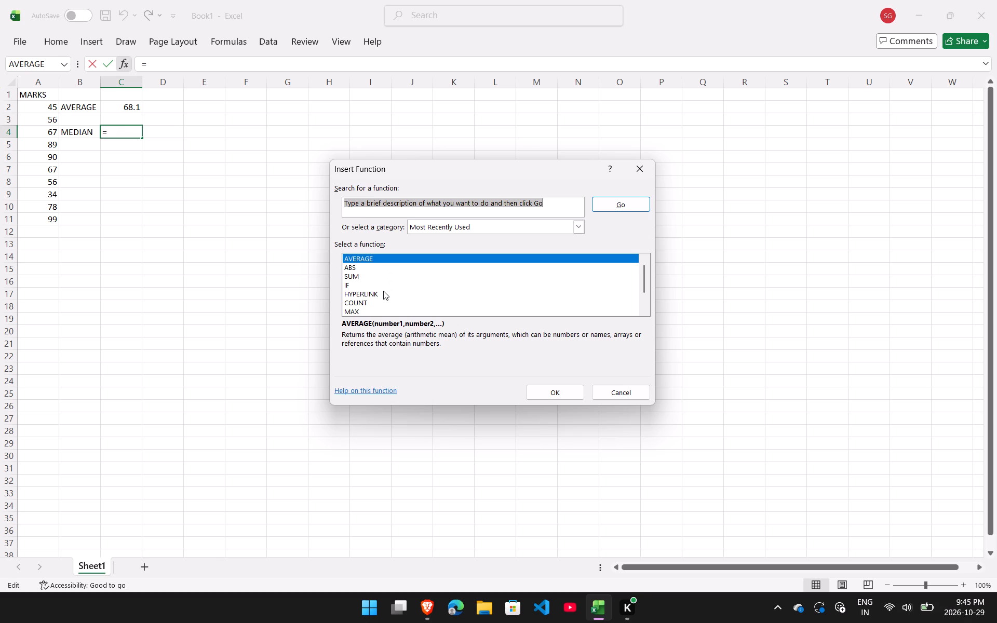
{"action": "scroll", "coordinate": [383, 291], "scroll_direction": "down", "scroll_amount": 1}
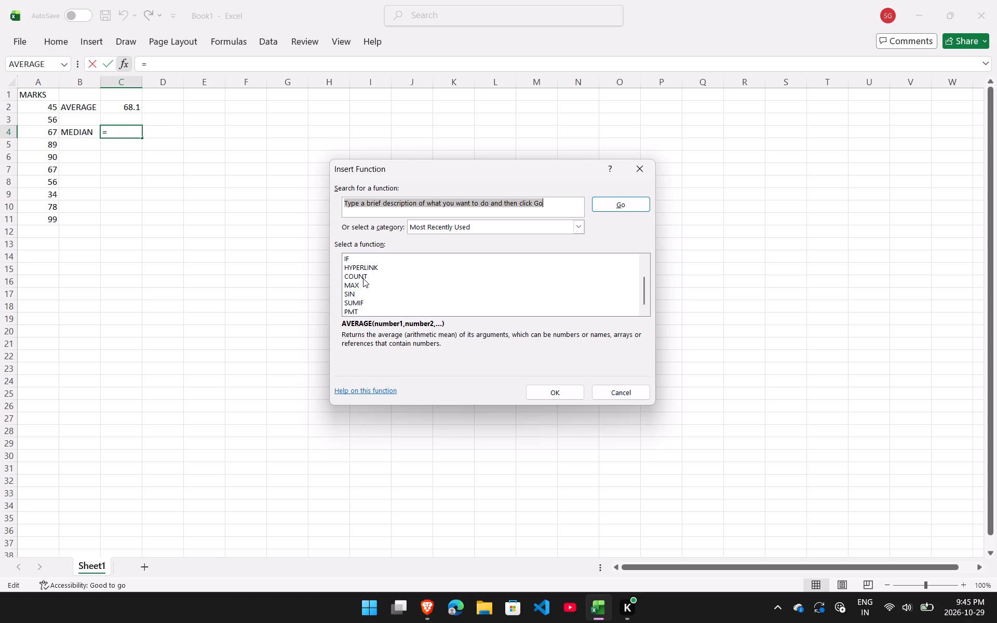
{"action": "scroll", "coordinate": [360, 301], "scroll_direction": "down", "scroll_amount": 1}
{"action": "scroll", "coordinate": [360, 301], "scroll_direction": "up", "scroll_amount": 3}
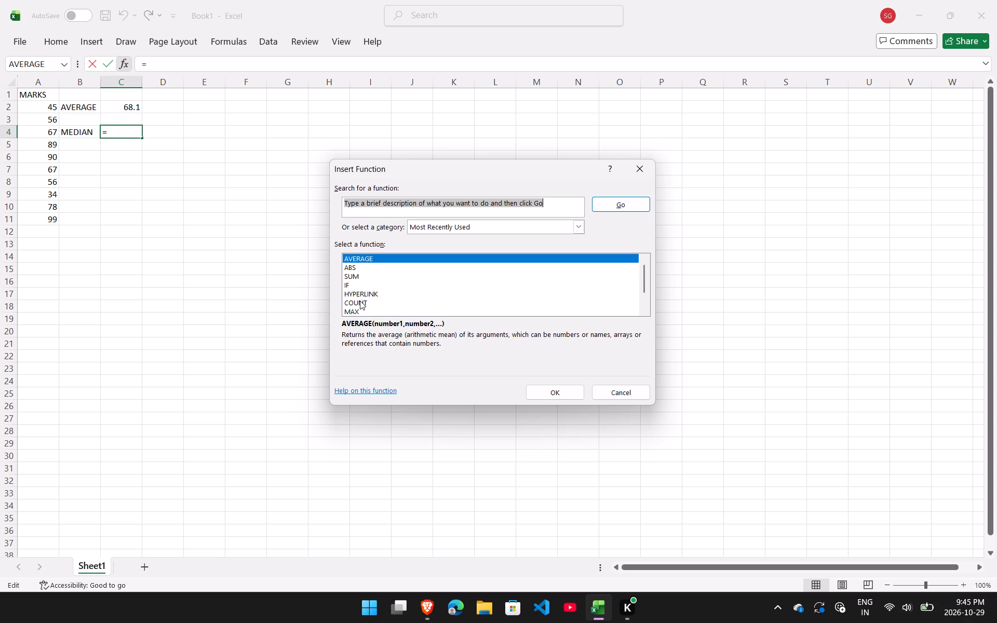
{"action": "scroll", "coordinate": [360, 301], "scroll_direction": "down", "scroll_amount": 3}
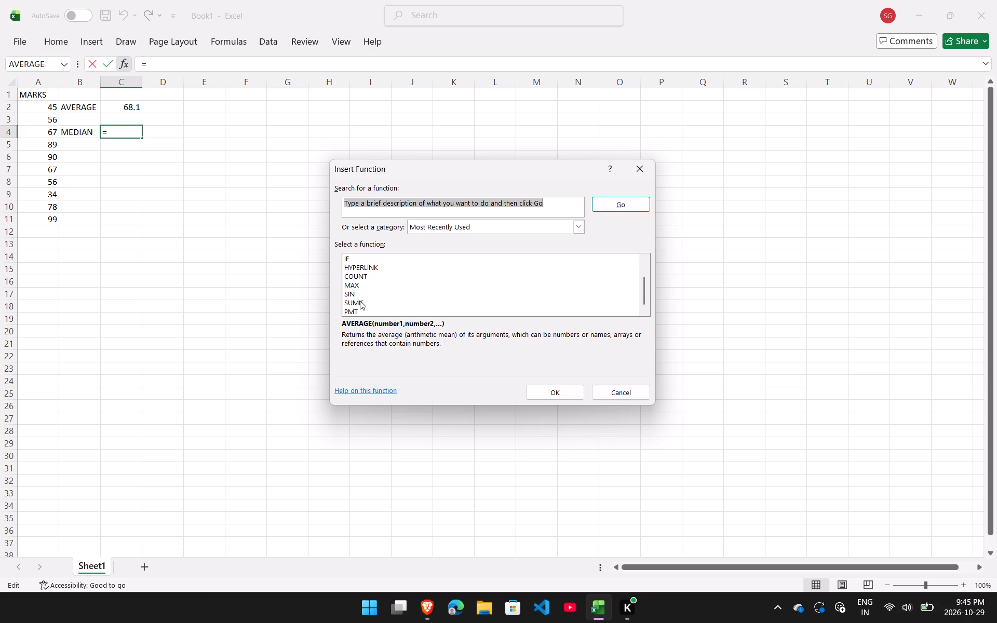
{"action": "scroll", "coordinate": [360, 301], "scroll_direction": "down", "scroll_amount": 1}
{"action": "scroll", "coordinate": [439, 302], "scroll_direction": "up", "scroll_amount": 3}
{"action": "left_click", "coordinate": [576, 226]}
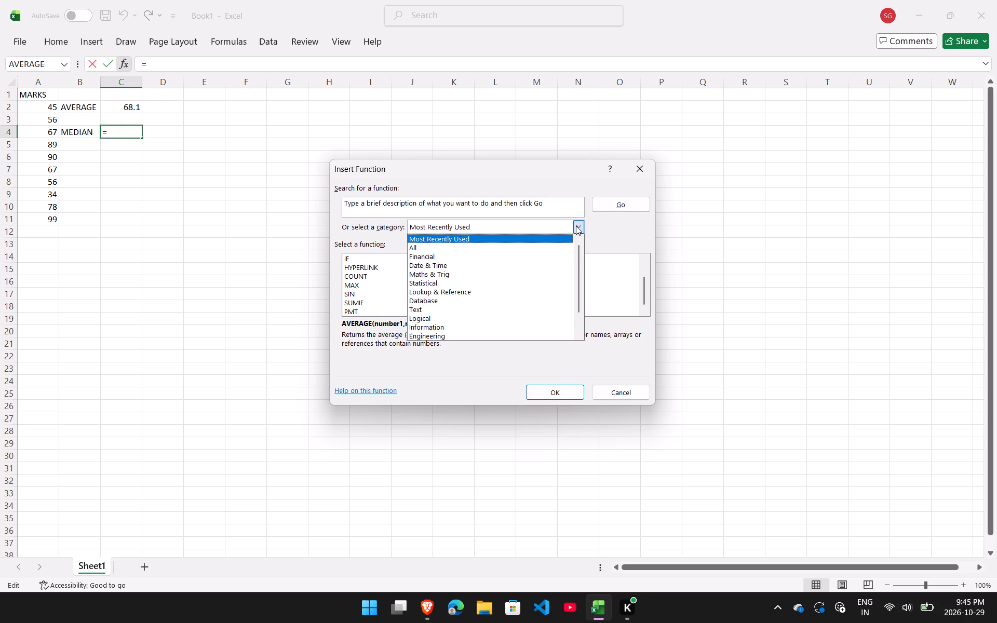
{"action": "scroll", "coordinate": [459, 282], "scroll_direction": "down", "scroll_amount": 2}
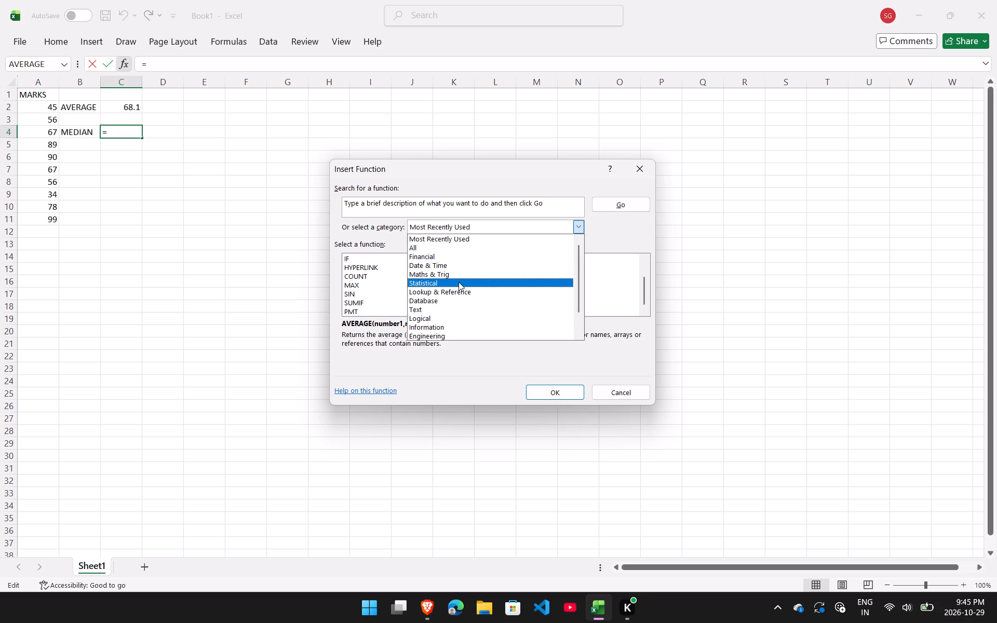
{"action": "left_click", "coordinate": [425, 379]}
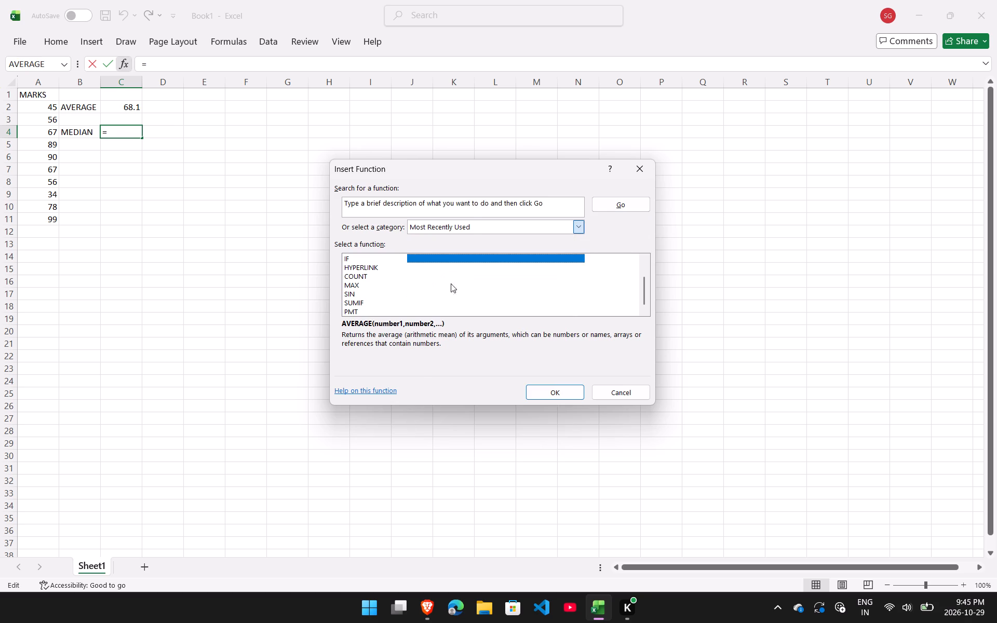
{"action": "left_click", "coordinate": [543, 198]}
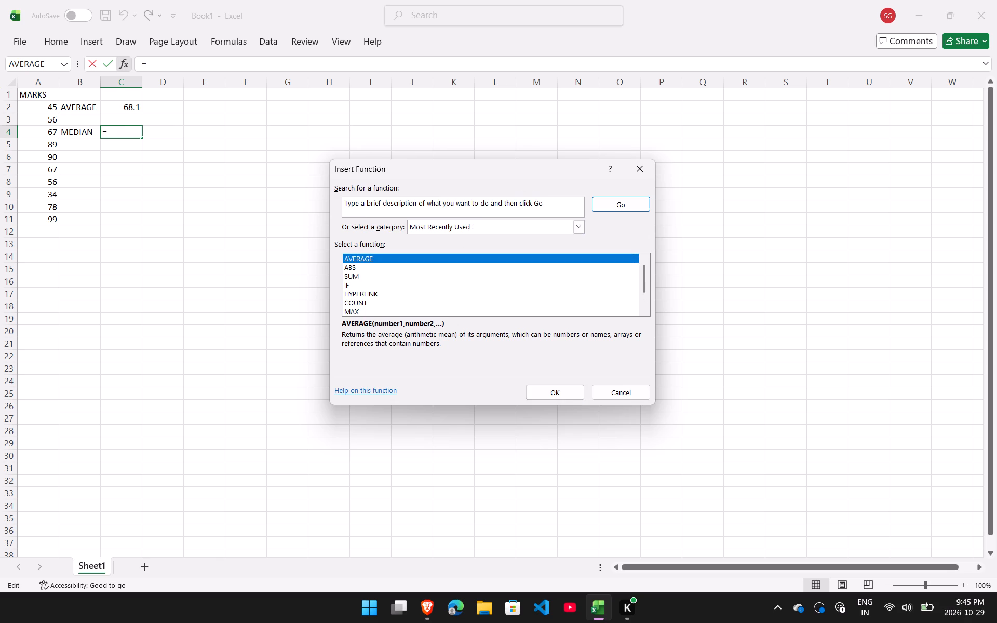
{"action": "key", "text": "BackSpace"}
{"action": "key", "text": "BackSpace"}
{"action": "key", "text": "BackSpace"}
{"action": "key", "text": "BackSpace"}
{"action": "key", "text": "BackSpace"}
{"action": "key", "text": "BackSpace"}
{"action": "key", "text": "BackSpace"}
{"action": "key", "text": "BackSpace"}
{"action": "key", "text": "BackSpace"}
{"action": "key", "text": "BackSpace"}
{"action": "key", "text": "BackSpace"}
{"action": "key", "text": "BackSpace"}
{"action": "key", "text": "BackSpace"}
{"action": "key", "text": "BackSpace"}
{"action": "key", "text": "BackSpace"}
{"action": "key", "text": "BackSpace"}
{"action": "key", "text": "BackSpace"}
{"action": "key", "text": "BackSpace"}
{"action": "key", "text": "BackSpace"}
{"action": "key", "text": "BackSpace"}
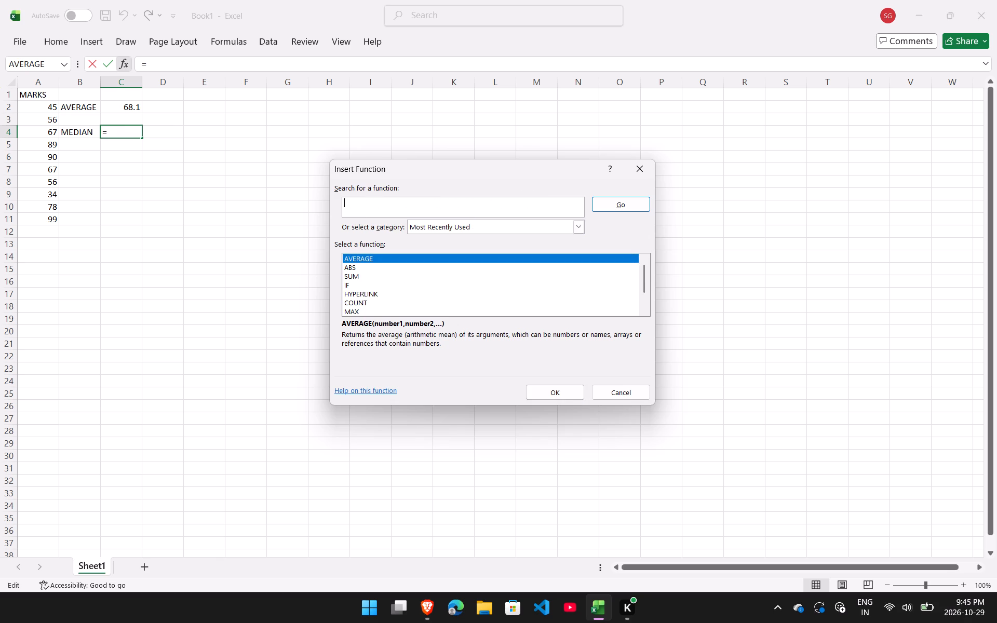
{"action": "type", "text": "ME"}
{"action": "type", "text": "DIAN"}
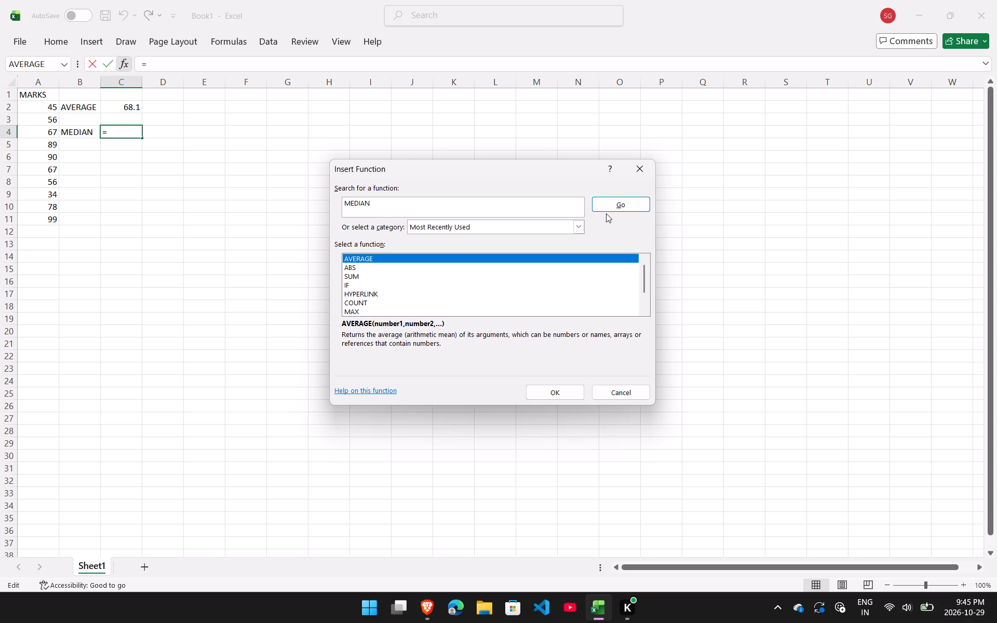
{"action": "left_click", "coordinate": [612, 210]}
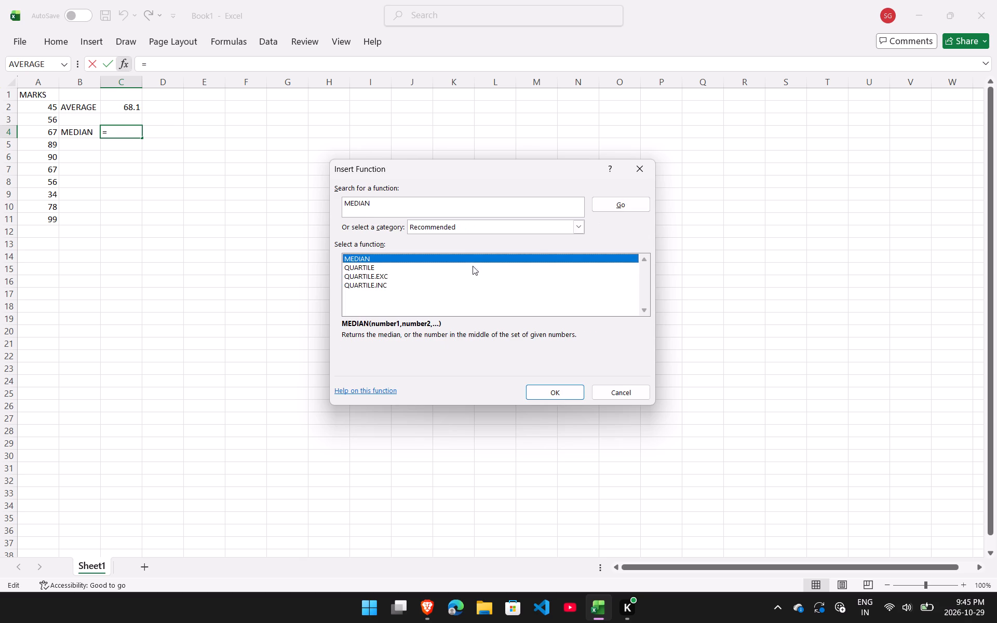
{"action": "left_click", "coordinate": [555, 389]}
Set the MEDIAN function's Number1 argument to the range A2:A11 and insert the formula.
{"action": "left_click", "coordinate": [451, 212]}
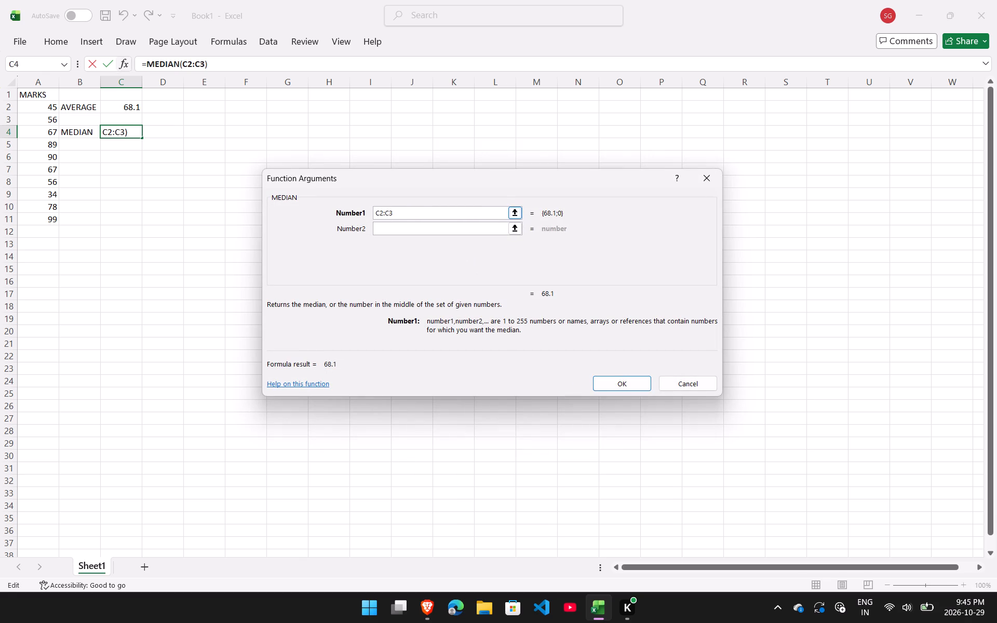
{"action": "key", "text": "BackSpace"}
{"action": "key", "text": "BackSpace"}
{"action": "key", "text": "BackSpace"}
{"action": "key", "text": "BackSpace"}
{"action": "key", "text": "BackSpace"}
{"action": "key", "text": "BackSpace"}
{"action": "key", "text": "BackSpace"}
{"action": "key", "text": "BackSpace"}
{"action": "key", "text": "BackSpace"}
{"action": "key", "text": "BackSpace"}
{"action": "key", "text": "BackSpace"}
{"action": "type", "text": "A2"}
{"action": "key", "text": "shift+colon"}
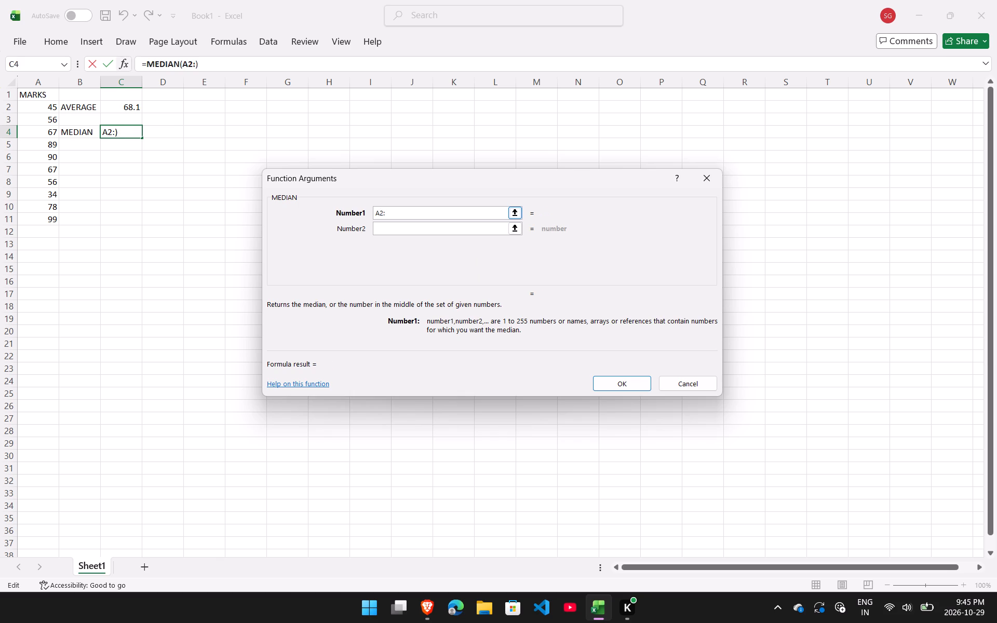
{"action": "type", "text": "A11"}
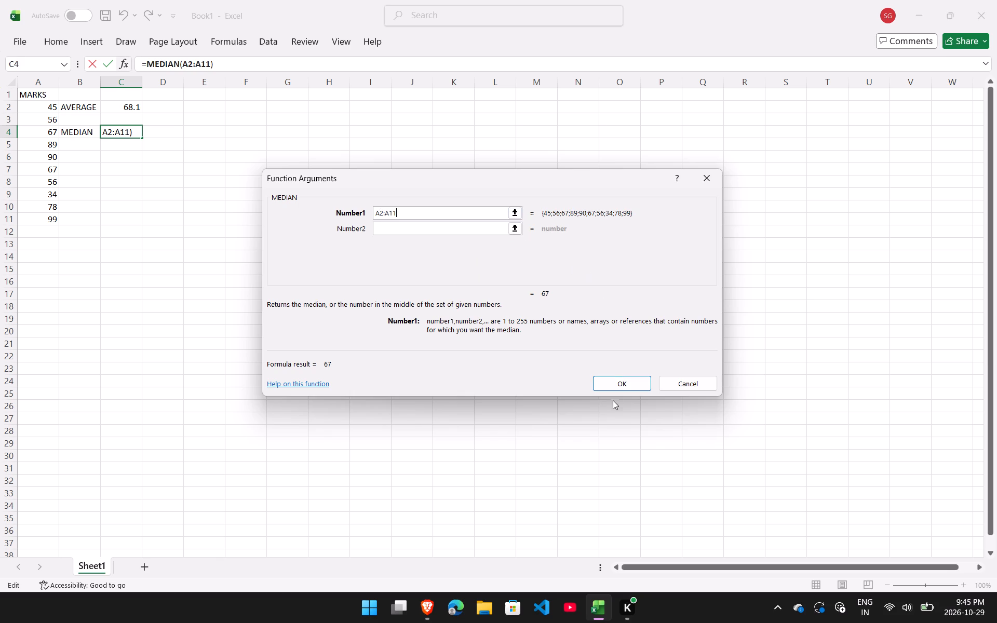
{"action": "left_click", "coordinate": [617, 386]}
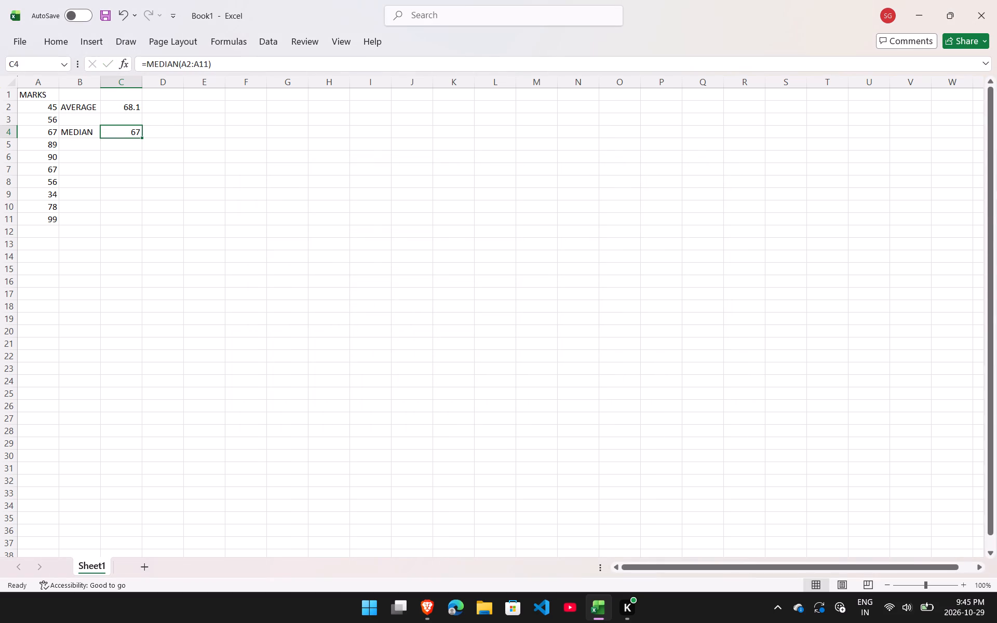
Enter the label MODE in cell B6.
{"action": "left_click", "coordinate": [85, 158]}
{"action": "type", "text": "MODE"}
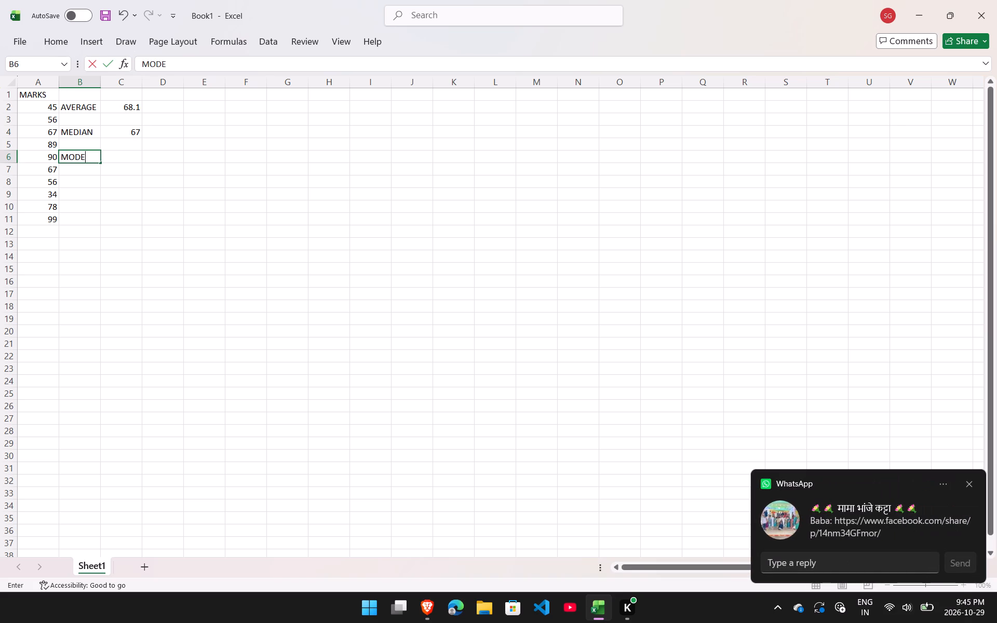
{"action": "left_click", "coordinate": [129, 161]}
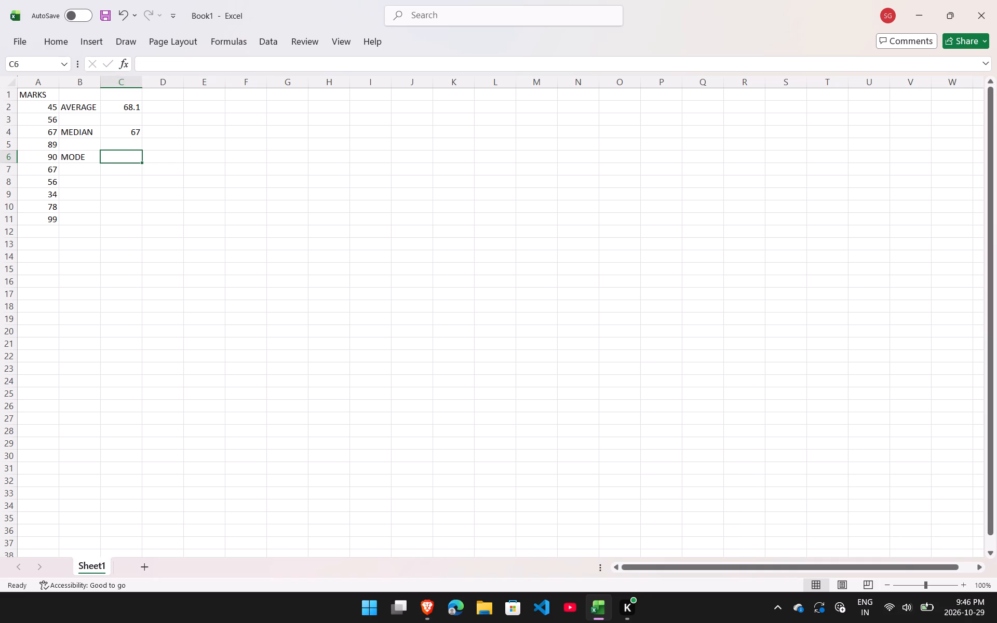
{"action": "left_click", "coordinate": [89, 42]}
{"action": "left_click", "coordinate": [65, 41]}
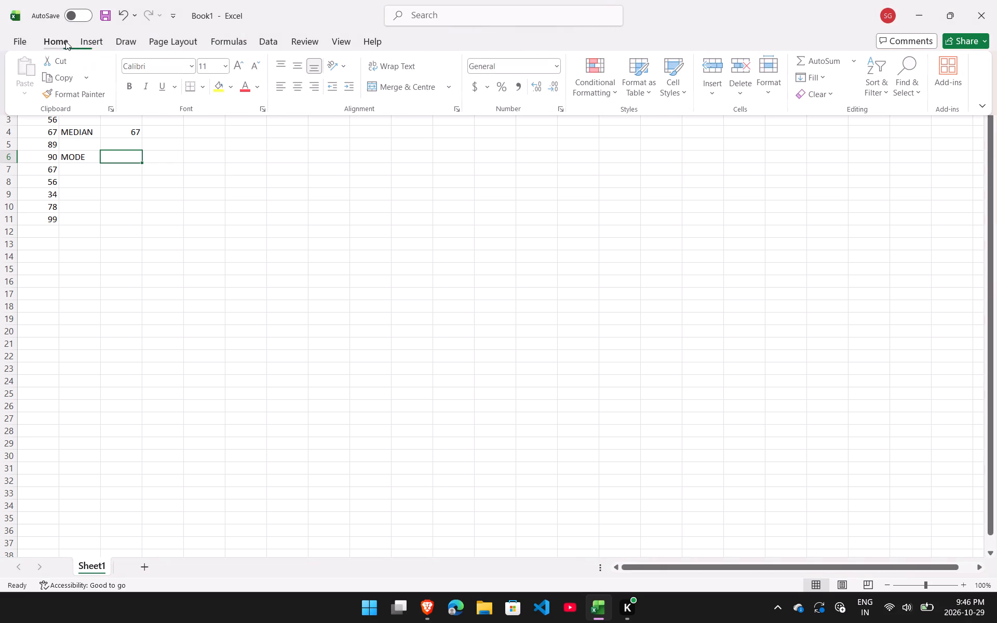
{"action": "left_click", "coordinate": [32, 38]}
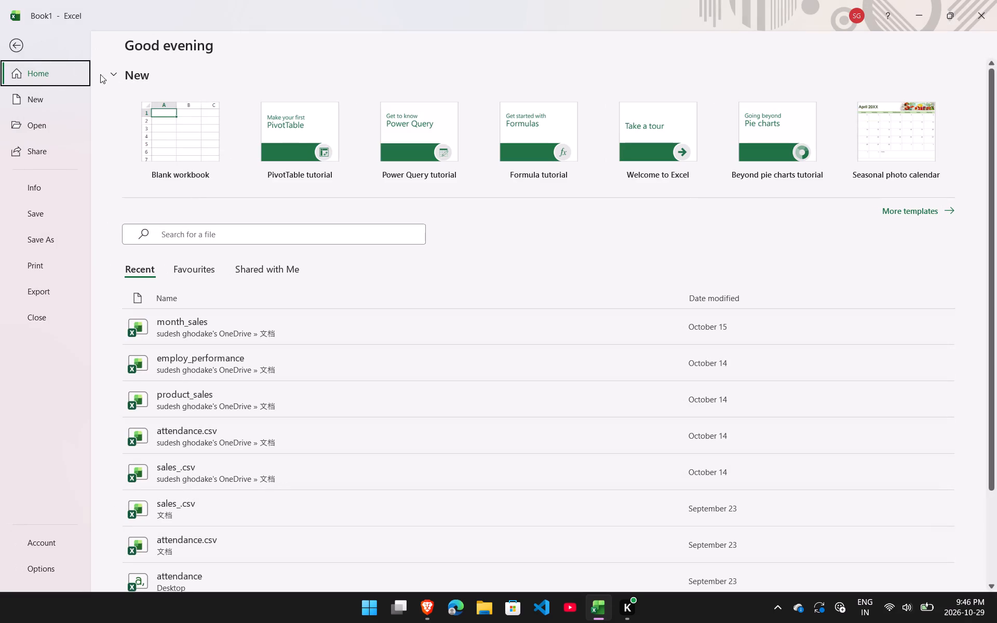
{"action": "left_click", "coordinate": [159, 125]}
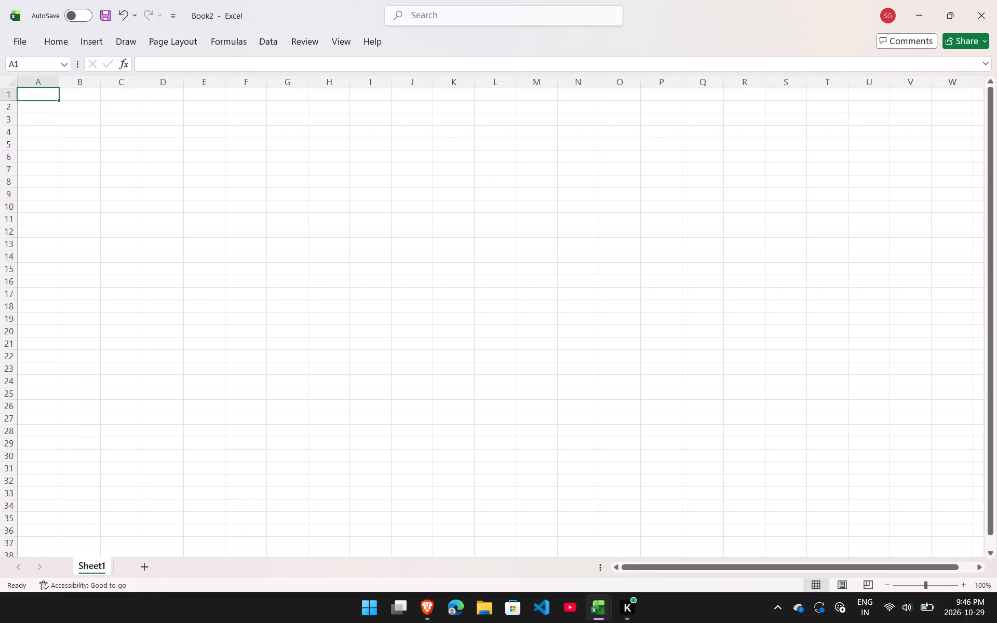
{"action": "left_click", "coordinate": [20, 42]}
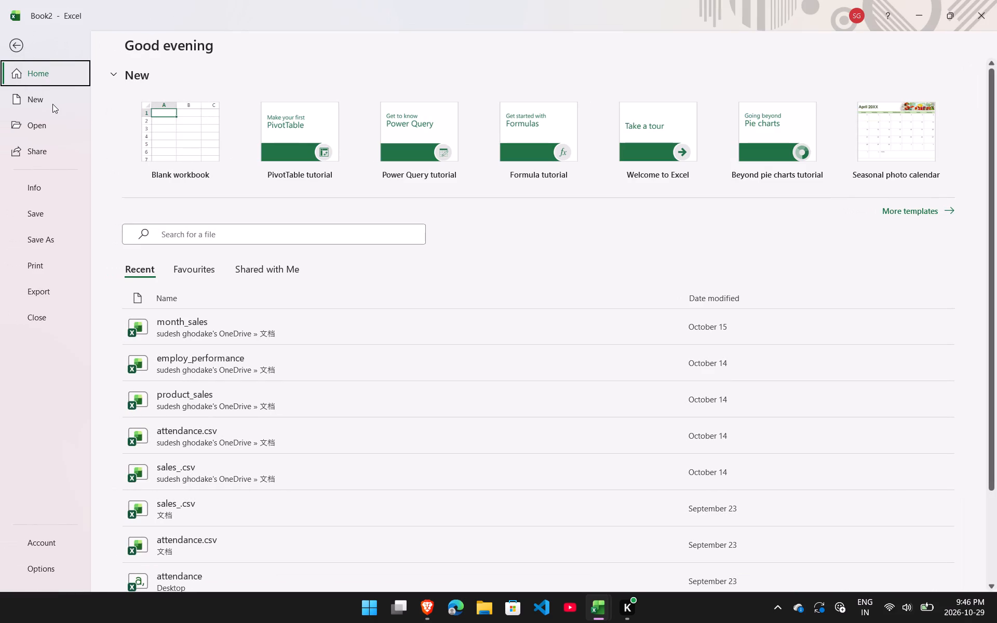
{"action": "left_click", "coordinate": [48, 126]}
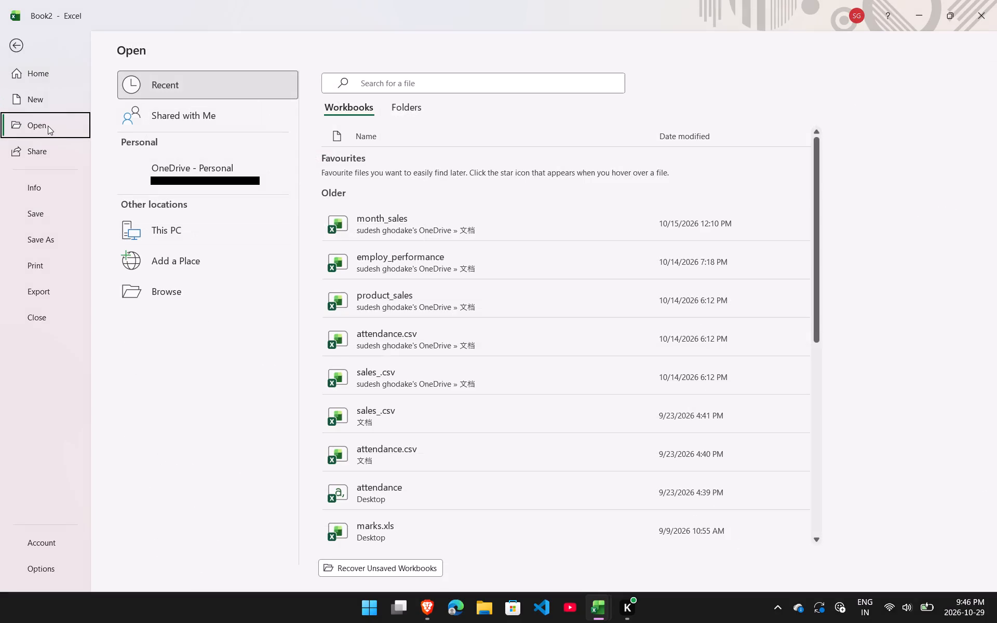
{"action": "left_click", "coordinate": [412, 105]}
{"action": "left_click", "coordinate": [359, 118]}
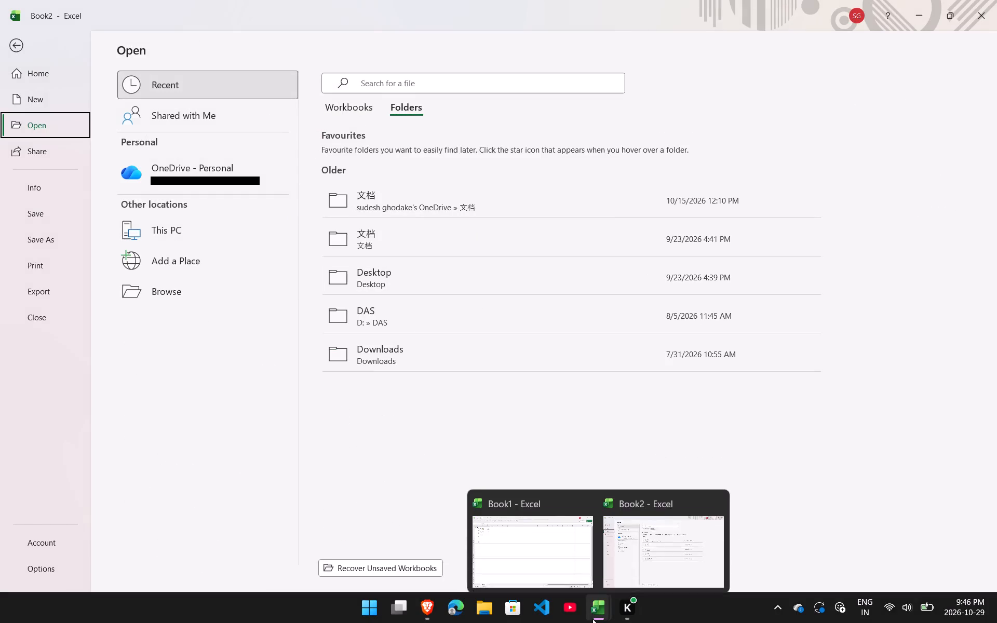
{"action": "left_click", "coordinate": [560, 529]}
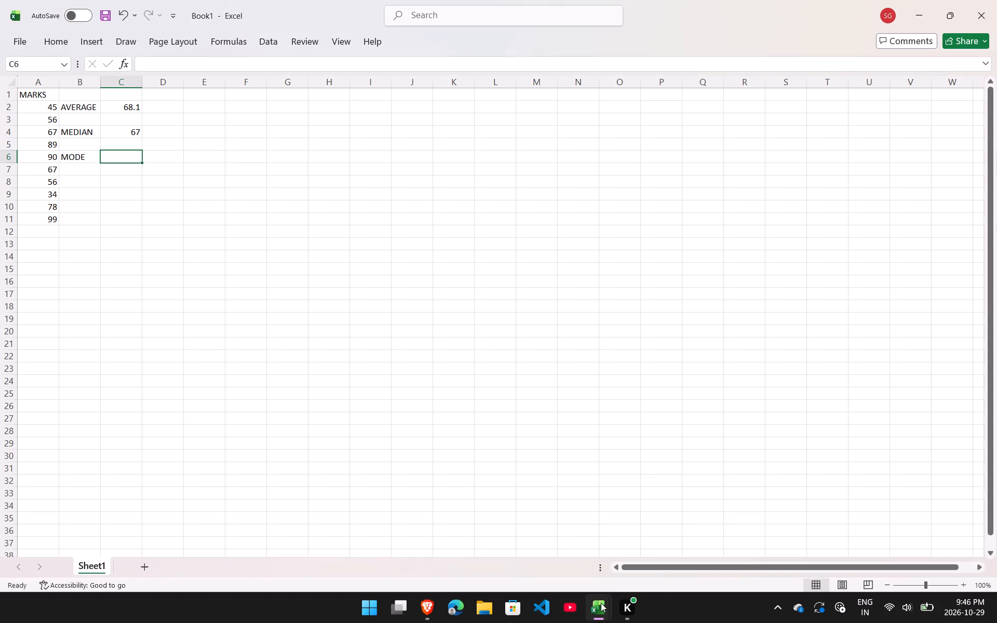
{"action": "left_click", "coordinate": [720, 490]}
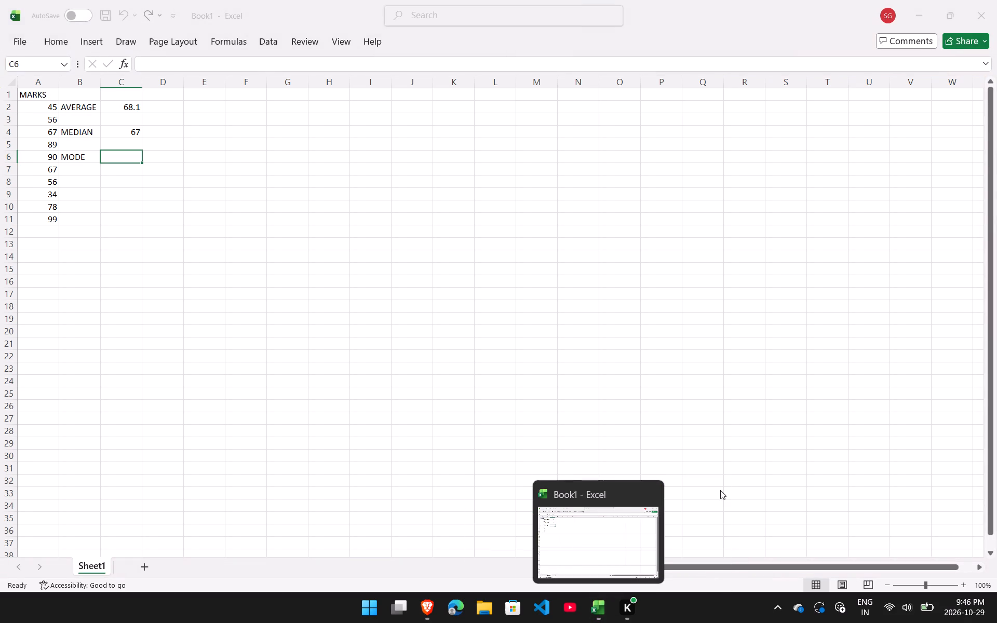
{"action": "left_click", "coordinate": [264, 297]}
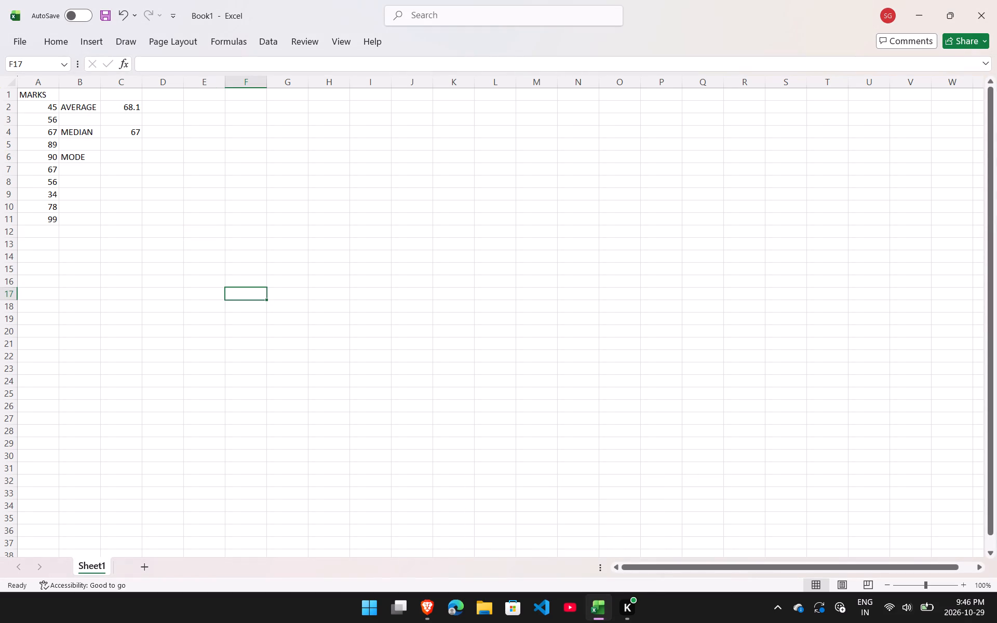
Find the MODE function by searching for MODE and choose it for cell C6, beside the MODE label.
{"action": "left_click", "coordinate": [124, 167]}
{"action": "left_click", "coordinate": [129, 156]}
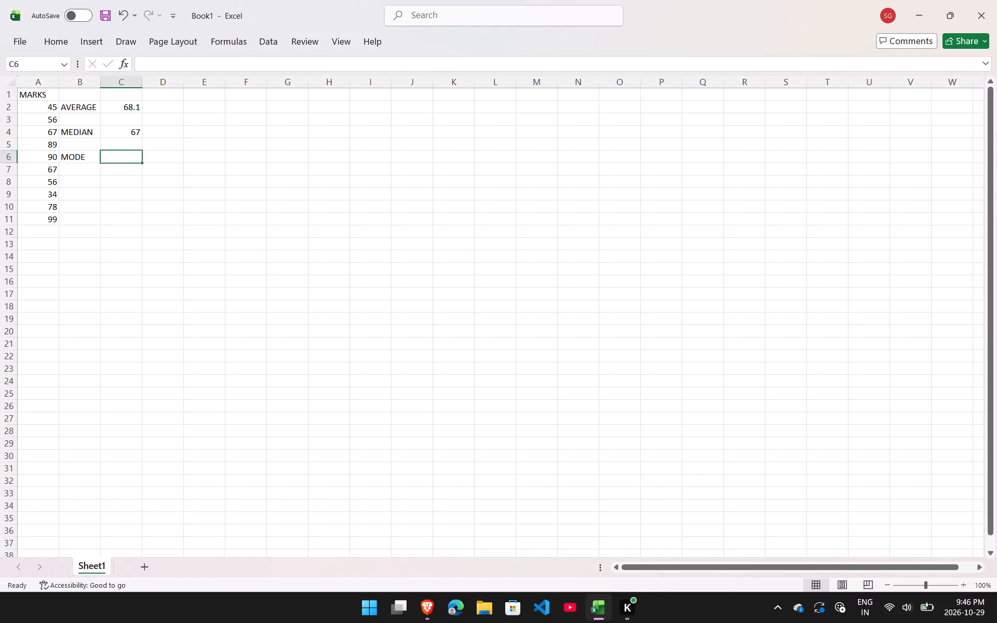
{"action": "left_click", "coordinate": [123, 63]}
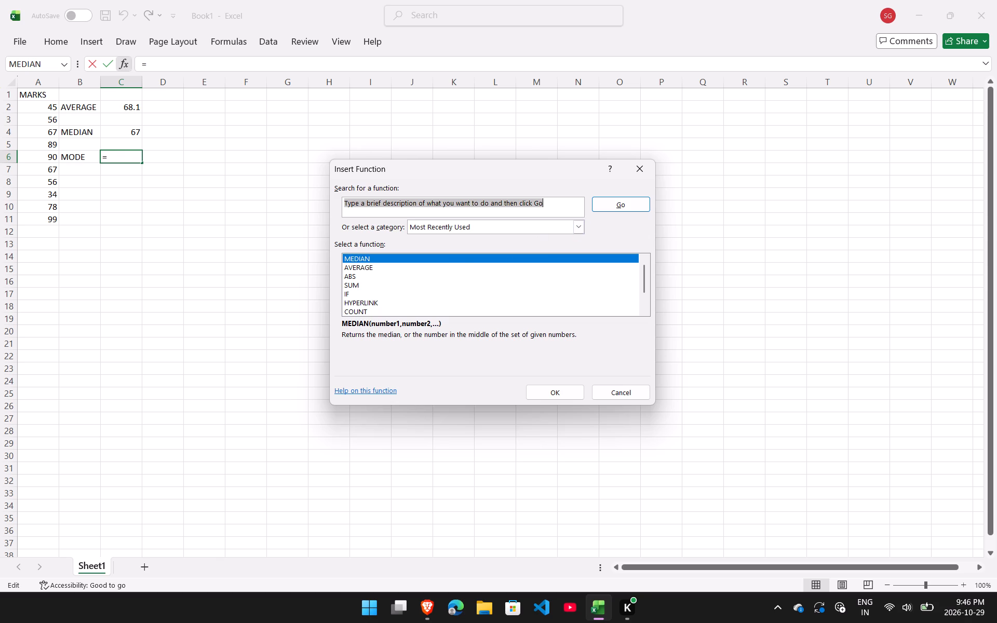
{"action": "key", "text": "BackSpace"}
{"action": "type", "text": "MODE"}
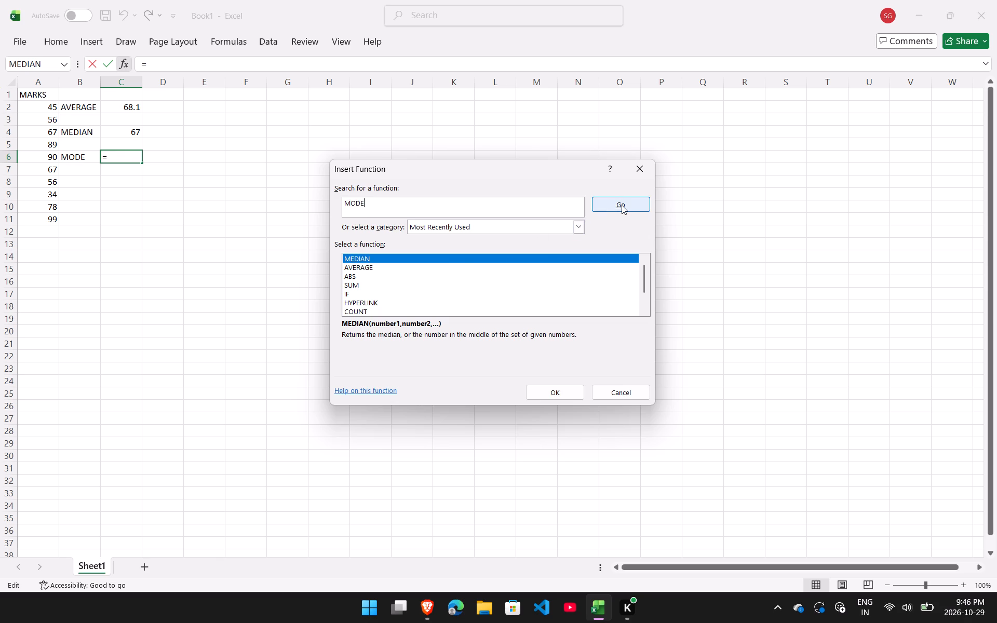
{"action": "left_click", "coordinate": [622, 205]}
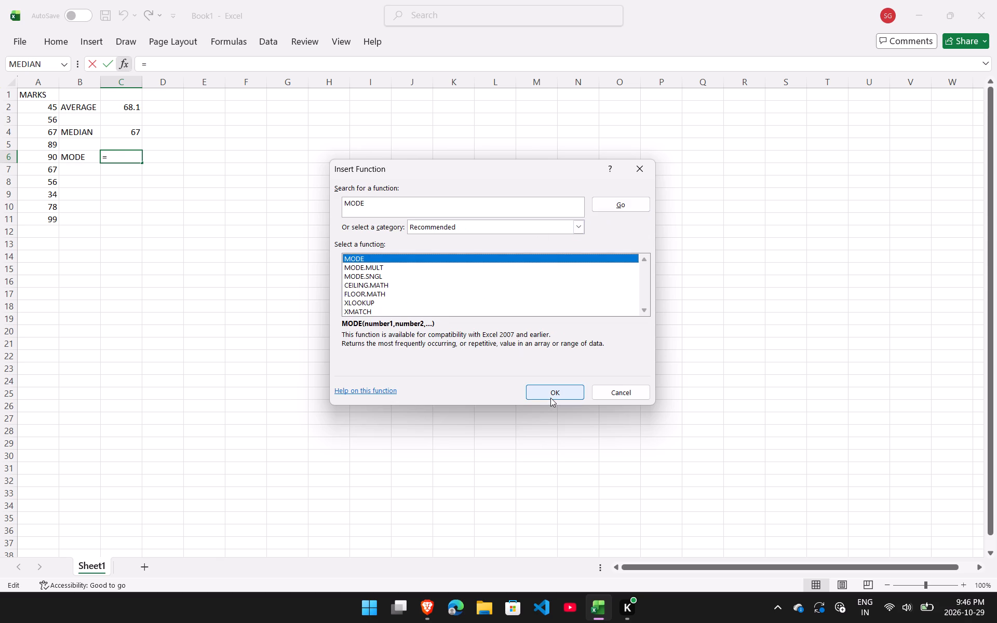
{"action": "left_click", "coordinate": [550, 398]}
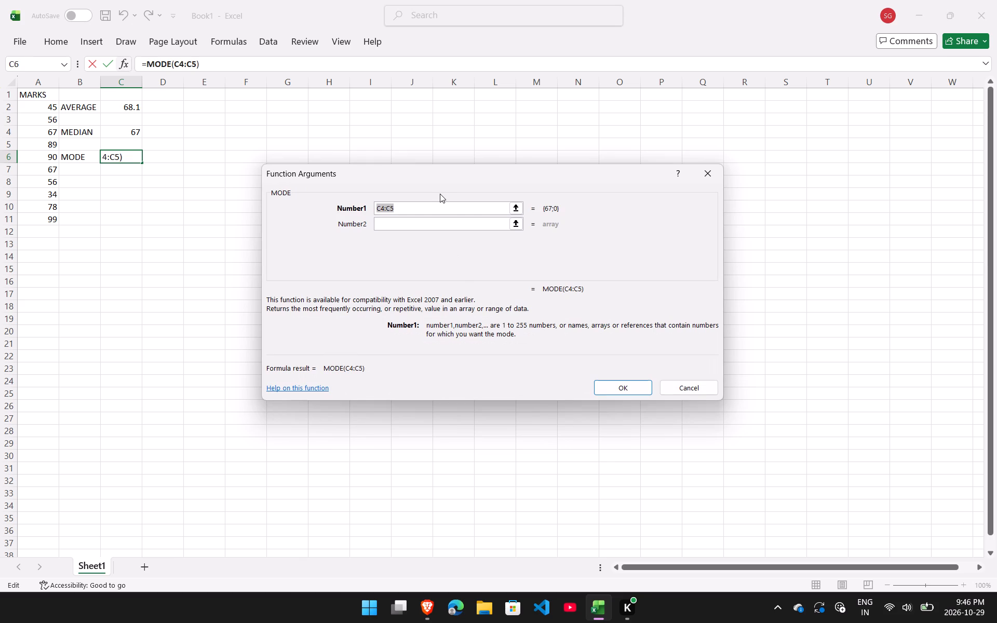
Set the MODE function's Number1 argument to the range A2:A11 and insert the formula.
{"action": "key", "text": "BackSpace"}
{"action": "key", "text": "BackSpace"}
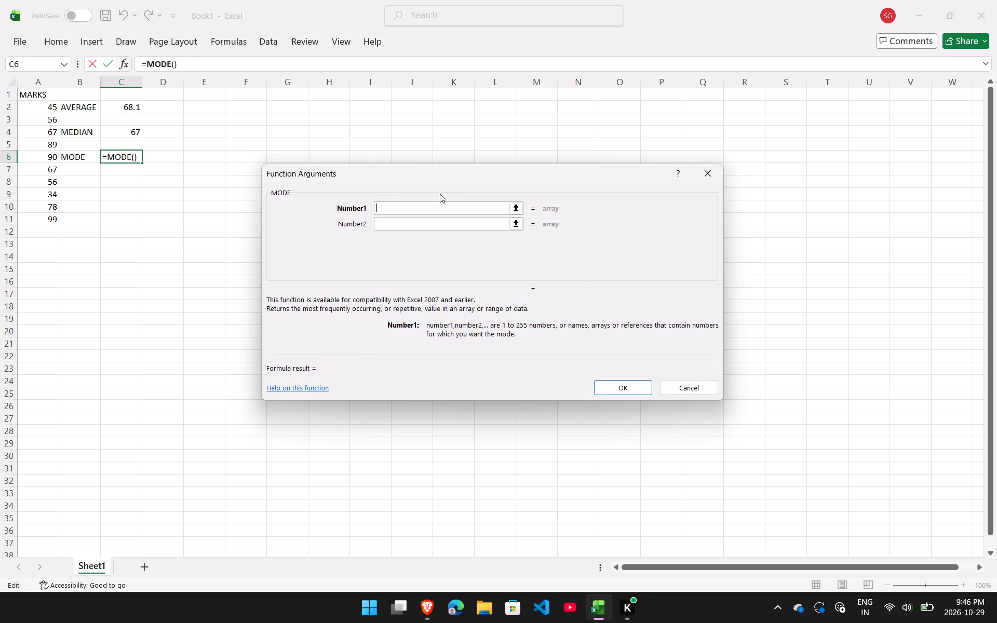
{"action": "key", "text": "a"}
{"action": "key", "text": "2"}
{"action": "type", "text": ":A11"}
{"action": "key", "text": "Return"}
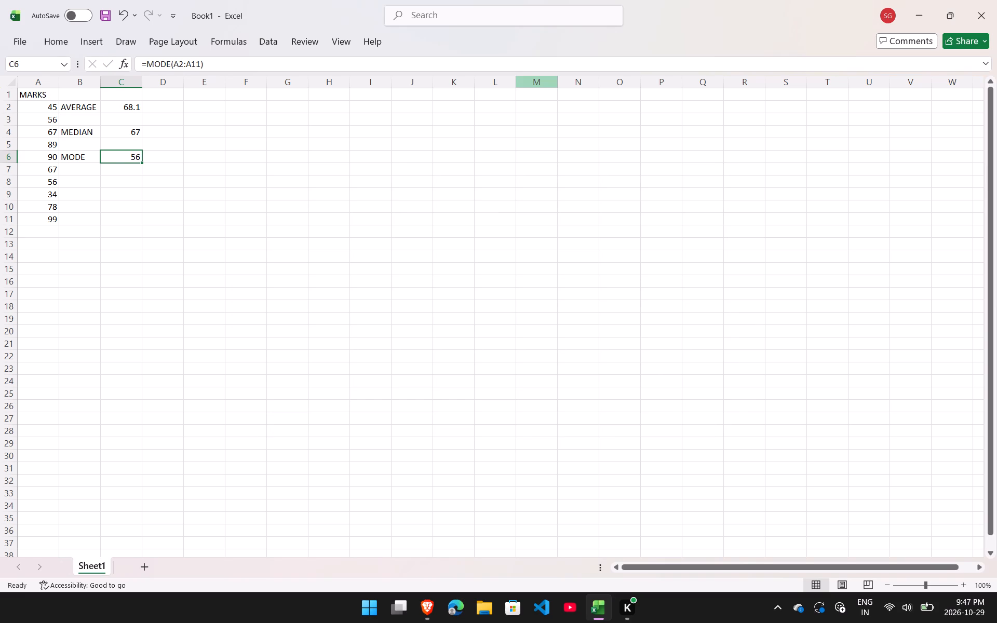
Switch to the lab manual in the Brave browser and read the correlation coefficient and data types sections, 1(b) and 1(c).
{"action": "key", "text": "alt+Tab"}
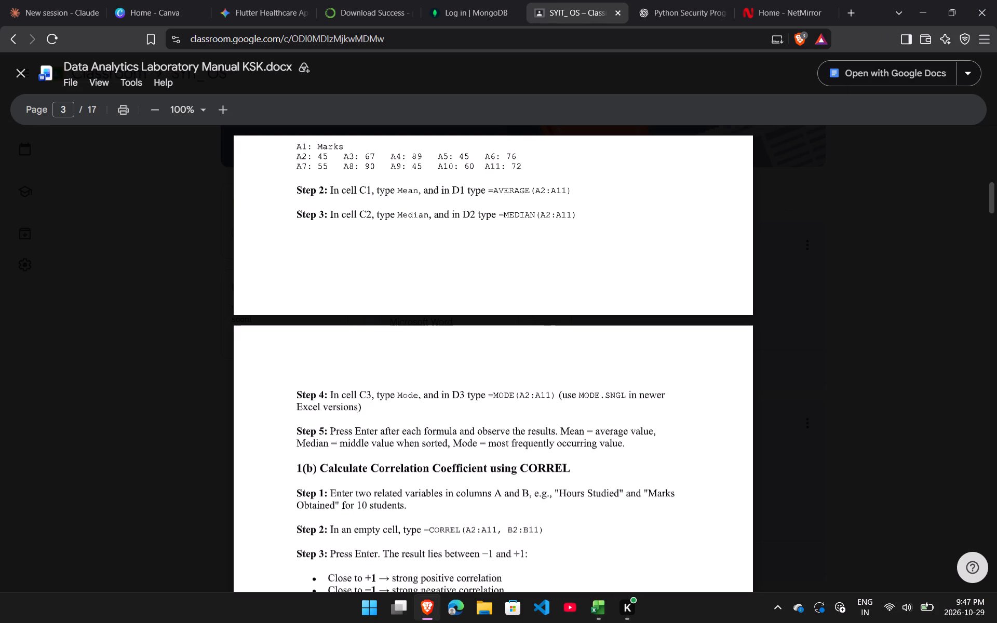
{"action": "scroll", "coordinate": [520, 467], "scroll_direction": "down", "scroll_amount": 1}
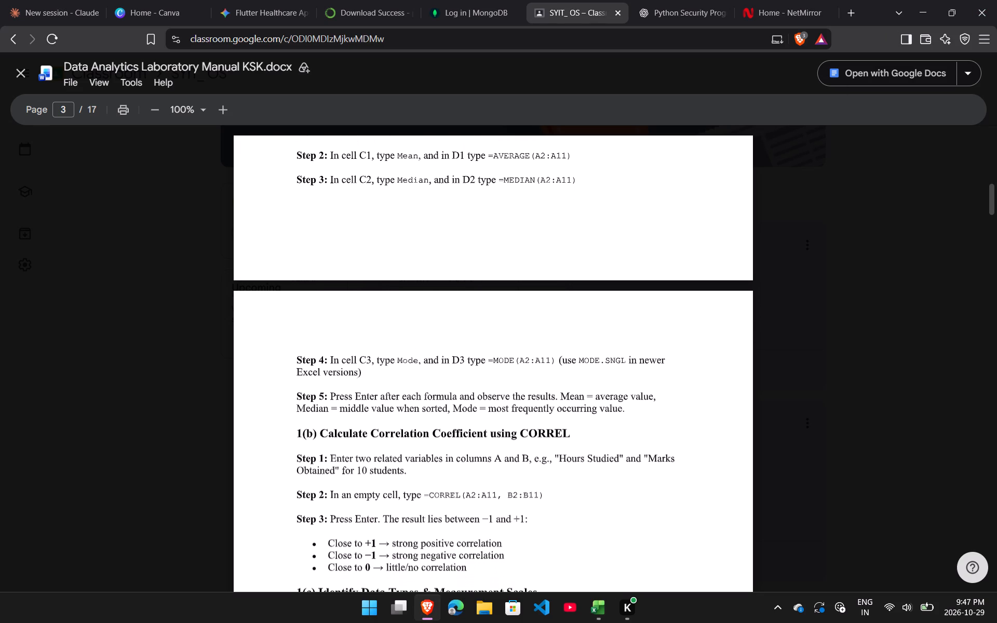
{"action": "scroll", "coordinate": [520, 467], "scroll_direction": "down", "scroll_amount": 1}
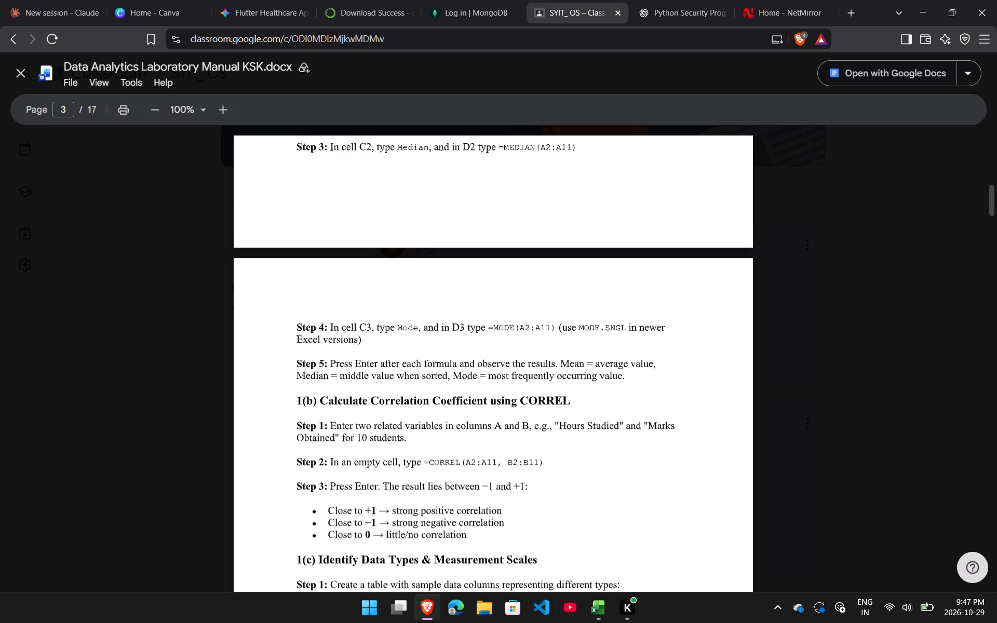
{"action": "scroll", "coordinate": [520, 467], "scroll_direction": "down", "scroll_amount": 3}
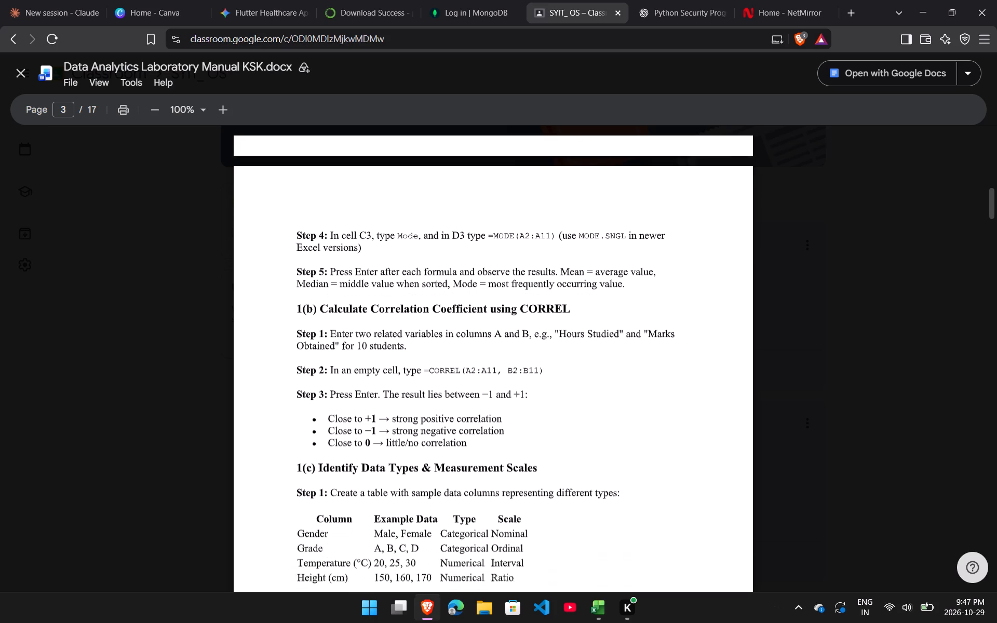
{"action": "scroll", "coordinate": [520, 467], "scroll_direction": "down", "scroll_amount": 1}
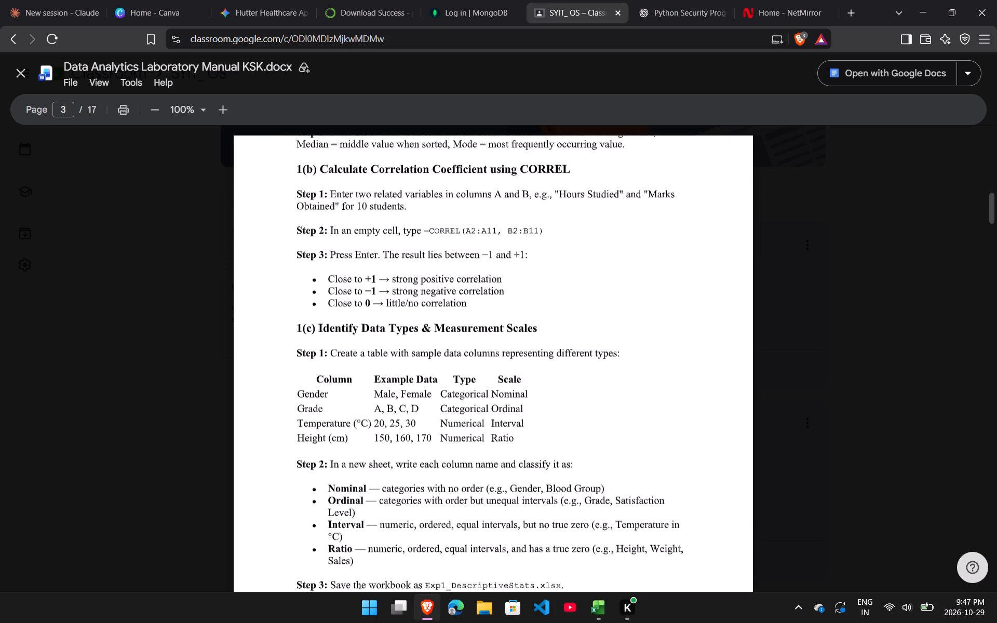
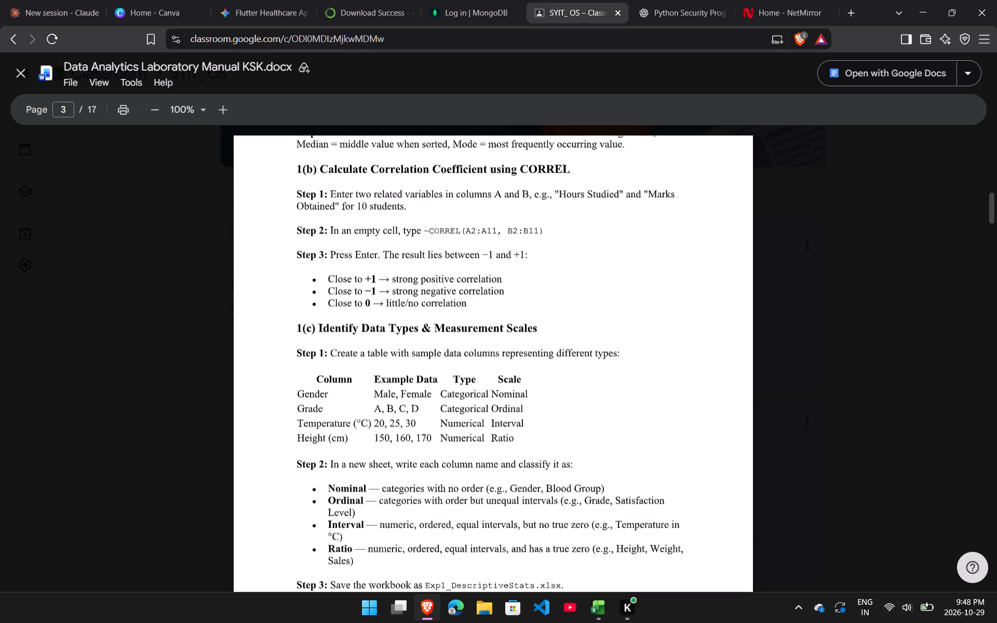
Reread the lab manual's instructions for the CORREL correlation in 1(b) and the data types and measurement scales in 1(c).
{"action": "scroll", "coordinate": [413, 381], "scroll_direction": "down", "scroll_amount": 1}
{"action": "scroll", "coordinate": [413, 381], "scroll_direction": "up", "scroll_amount": 1}
{"action": "scroll", "coordinate": [413, 381], "scroll_direction": "down", "scroll_amount": 1}
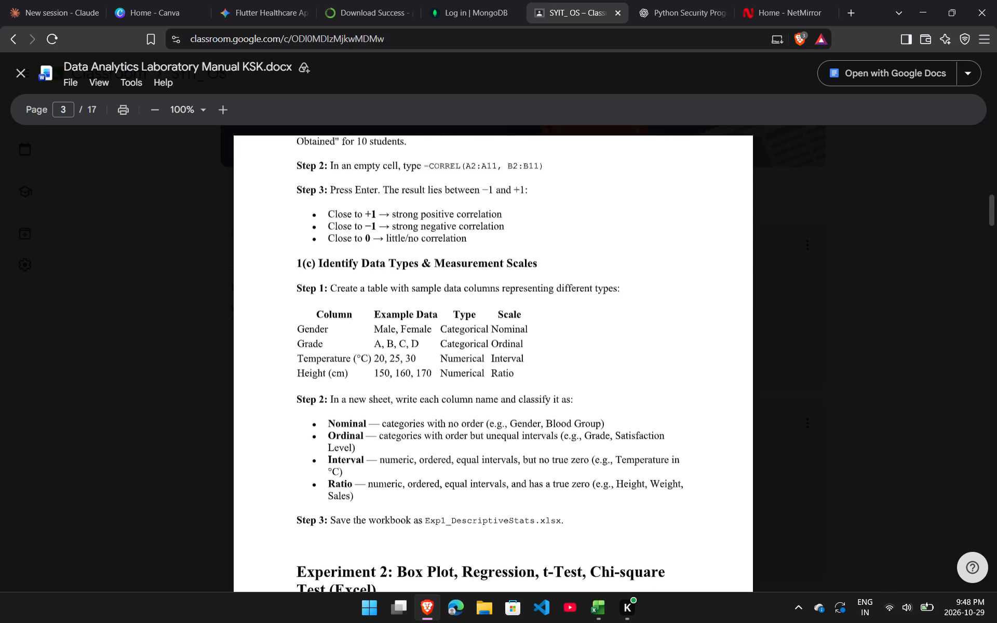
{"action": "scroll", "coordinate": [413, 381], "scroll_direction": "down", "scroll_amount": 1}
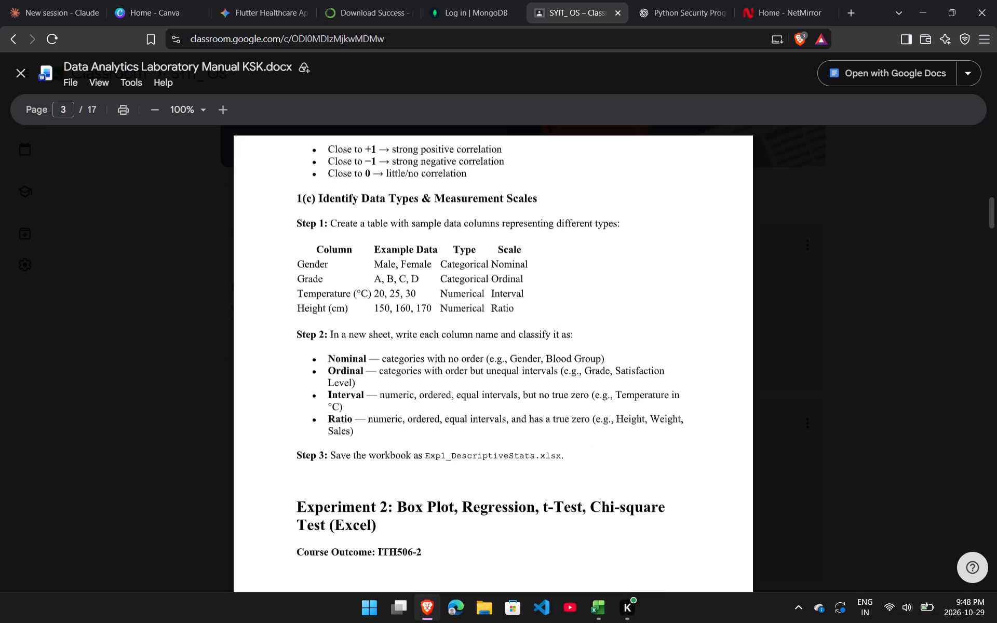
{"action": "scroll", "coordinate": [569, 423], "scroll_direction": "up", "scroll_amount": 1}
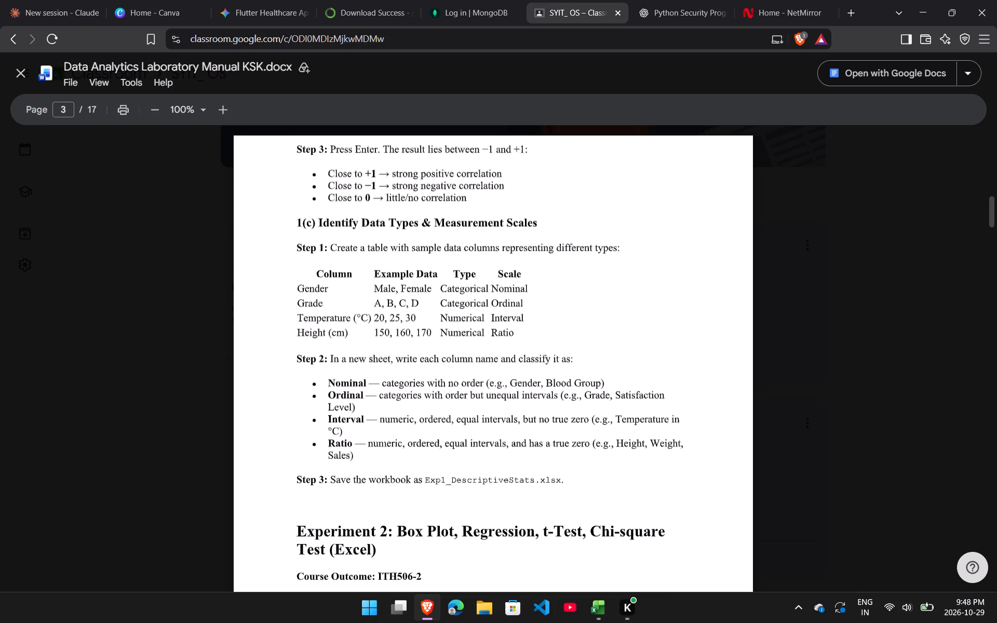
{"action": "scroll", "coordinate": [569, 423], "scroll_direction": "up", "scroll_amount": 3}
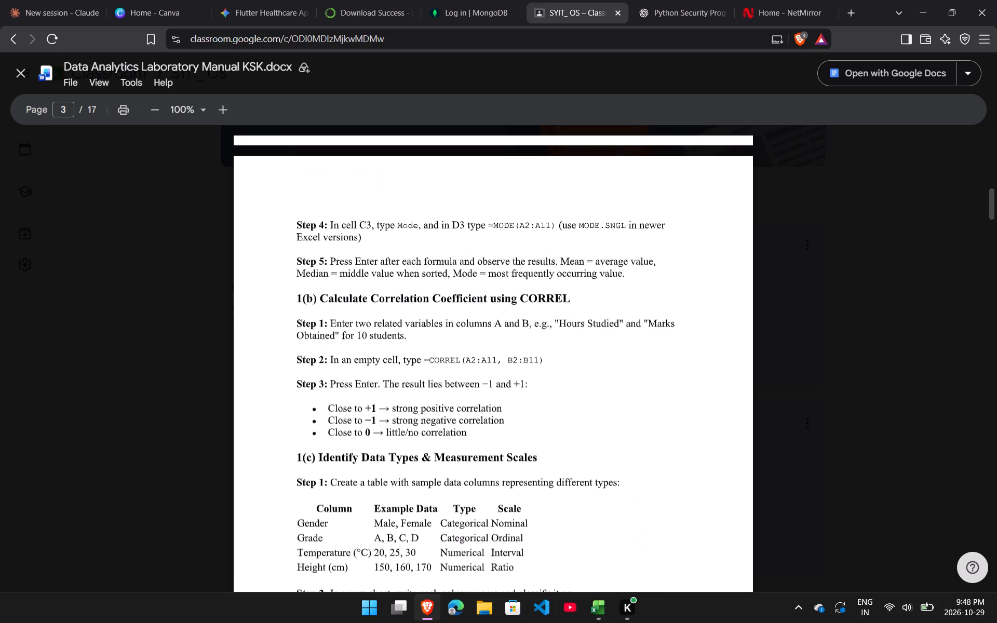
{"action": "scroll", "coordinate": [569, 423], "scroll_direction": "up", "scroll_amount": 1}
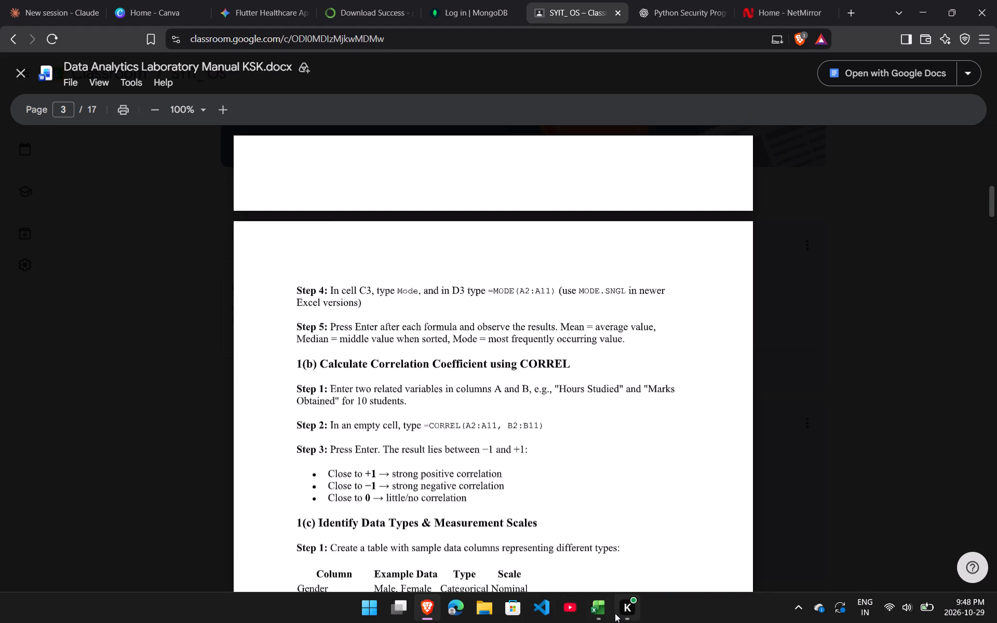
Switch to the Excel workbook and enter the heading HOUR STUDY in cell F1.
{"action": "left_click", "coordinate": [601, 613]}
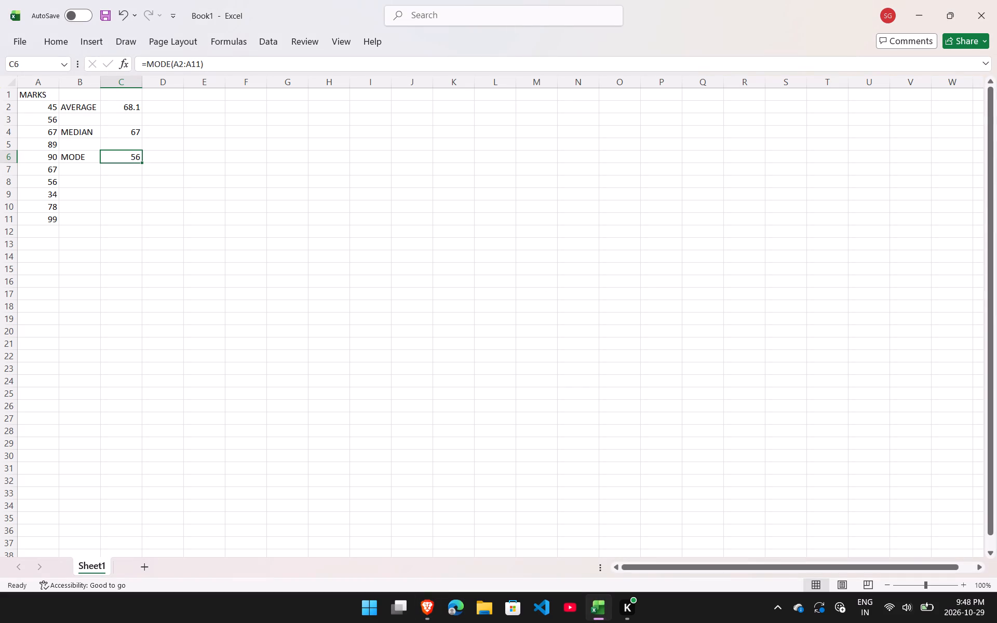
{"action": "left_click", "coordinate": [224, 98]}
{"action": "left_click", "coordinate": [246, 99]}
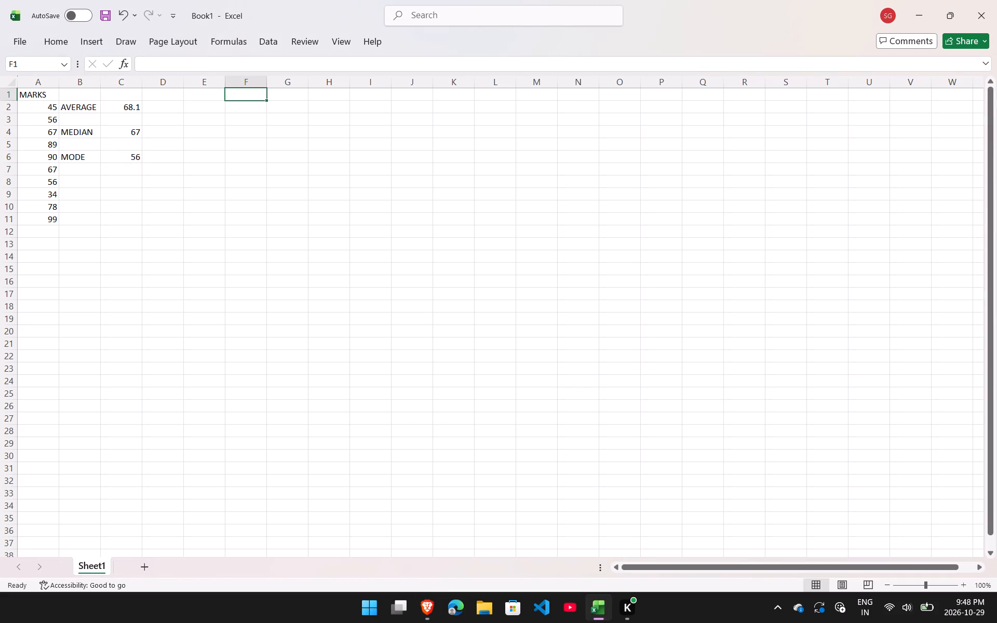
{"action": "type", "text": "HOUR"}
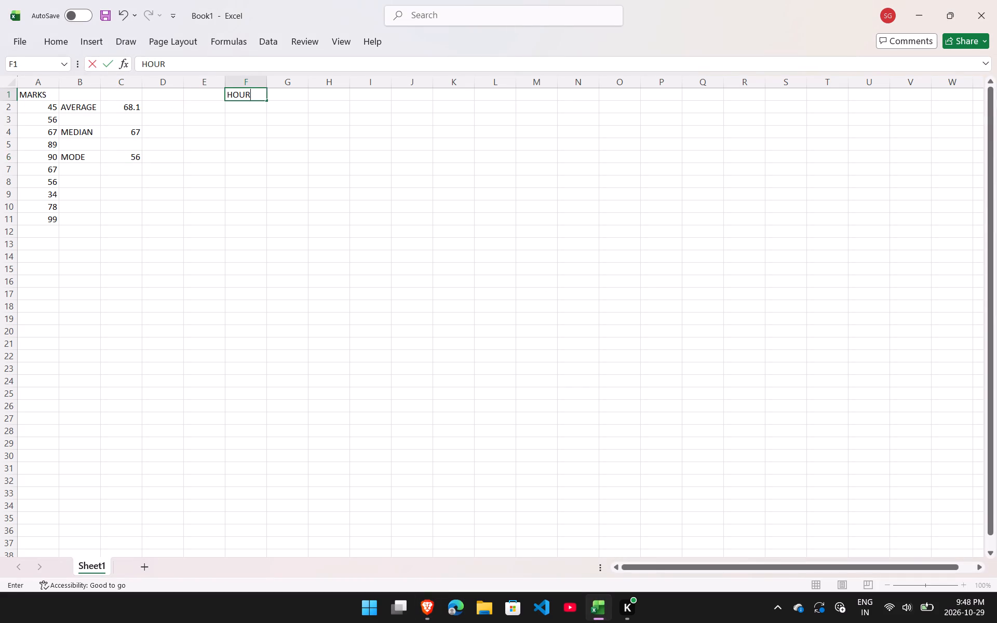
{"action": "key", "text": "space"}
{"action": "type", "text": "STUDY"}
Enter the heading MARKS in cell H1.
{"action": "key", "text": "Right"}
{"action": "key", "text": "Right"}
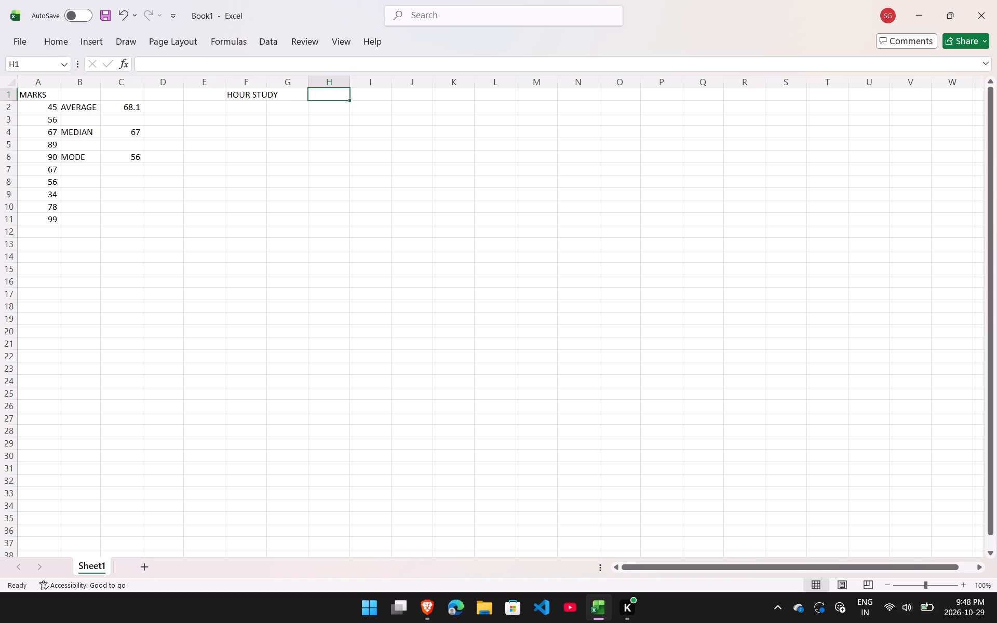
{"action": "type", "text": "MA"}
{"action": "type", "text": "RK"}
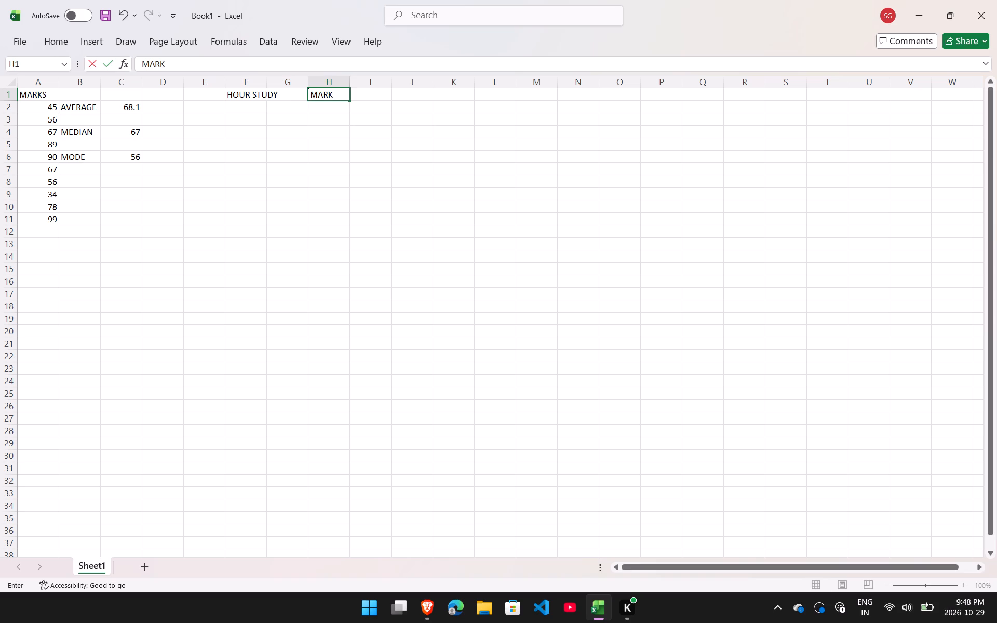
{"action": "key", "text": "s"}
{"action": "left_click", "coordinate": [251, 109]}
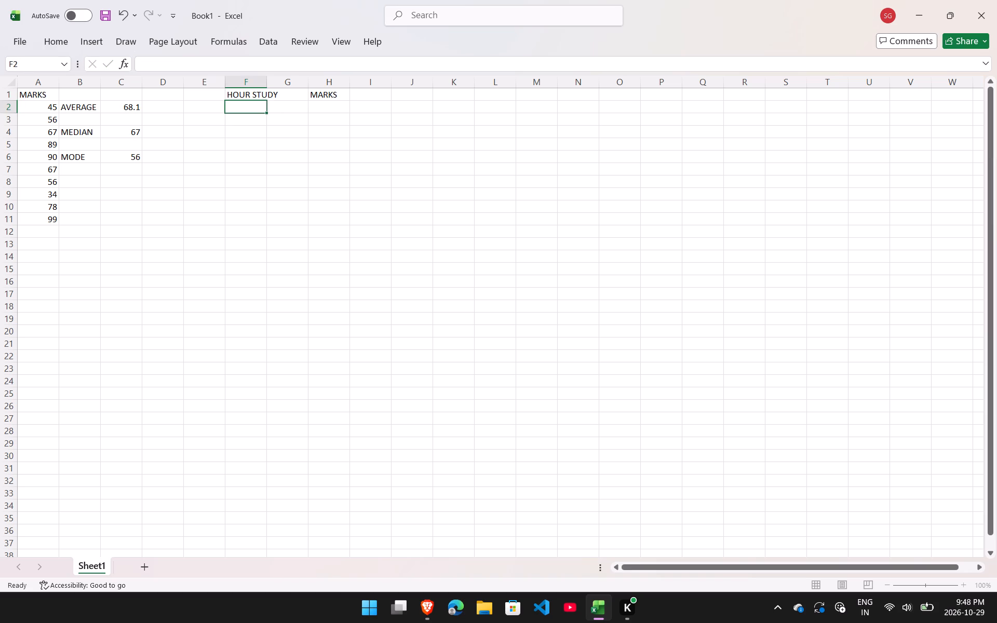
Widen column F so that the HOUR STUDY heading fits inside it.
{"action": "left_click", "coordinate": [285, 99]}
{"action": "left_click_drag", "start_coordinate": [268, 83], "coordinate": [287, 85]}
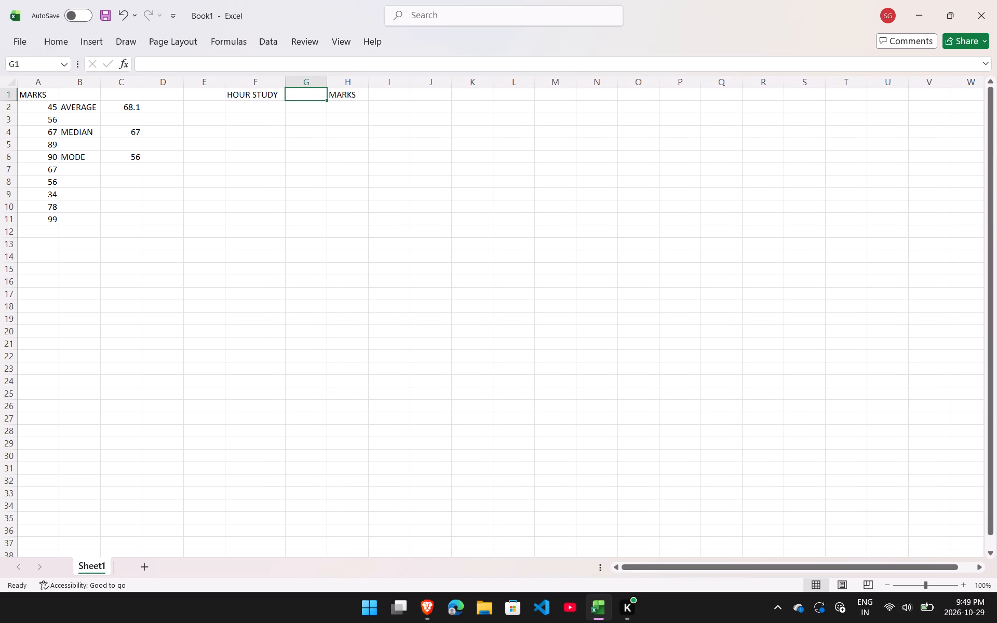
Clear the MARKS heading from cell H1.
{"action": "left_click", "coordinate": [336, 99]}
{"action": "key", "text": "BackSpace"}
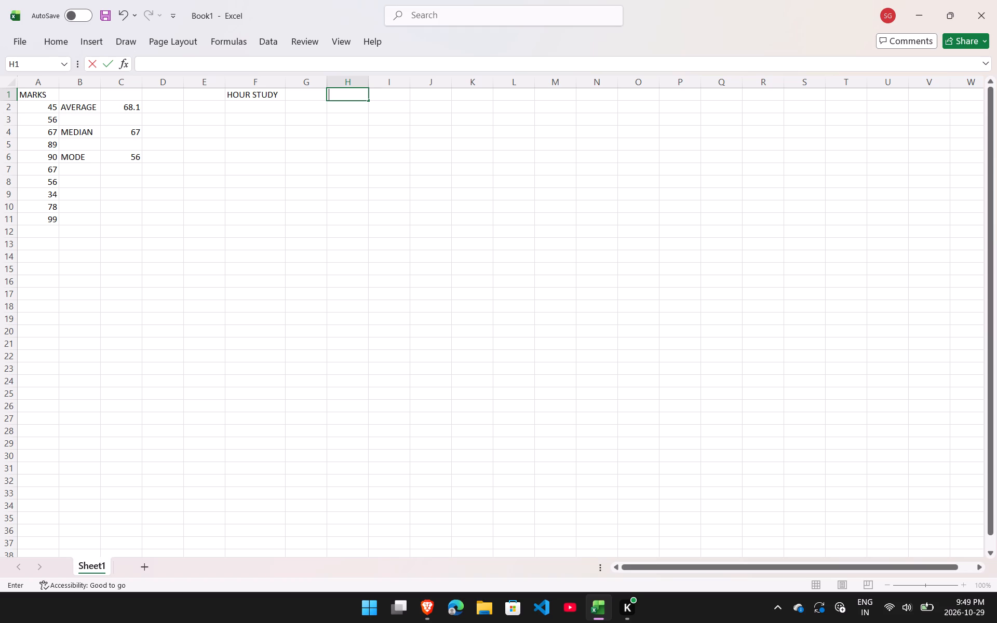
Enter the heading MARKS in cell G1, directly beside HOUR STUDY.
{"action": "left_click", "coordinate": [308, 92]}
{"action": "type", "text": "MARKS"}
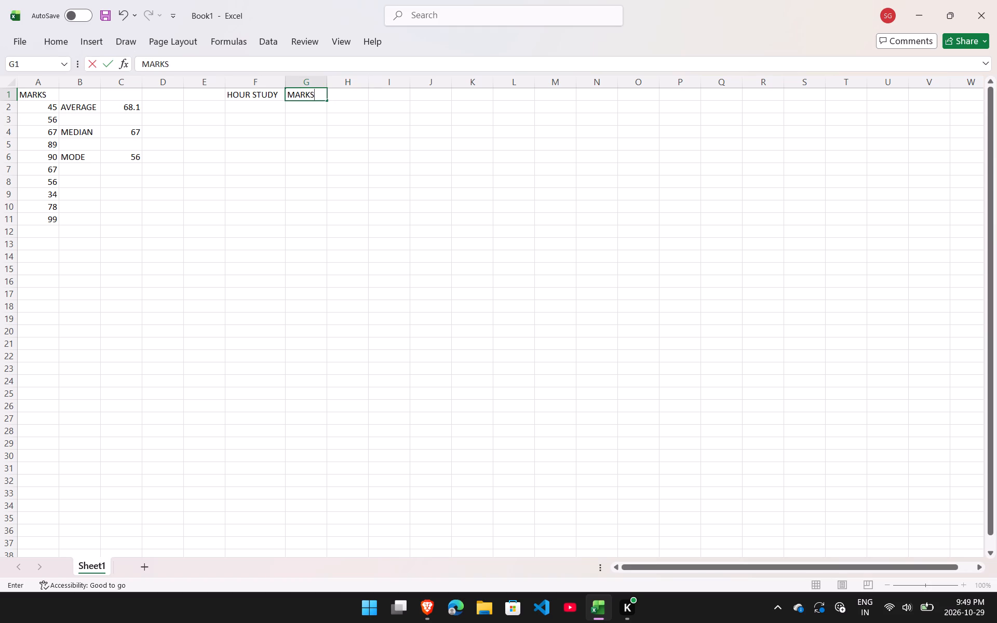
Fill F2:G4 with the first three pairs of study hours and marks: 1 and 10, 2 and 20, 3 and 30.
{"action": "left_click", "coordinate": [271, 111]}
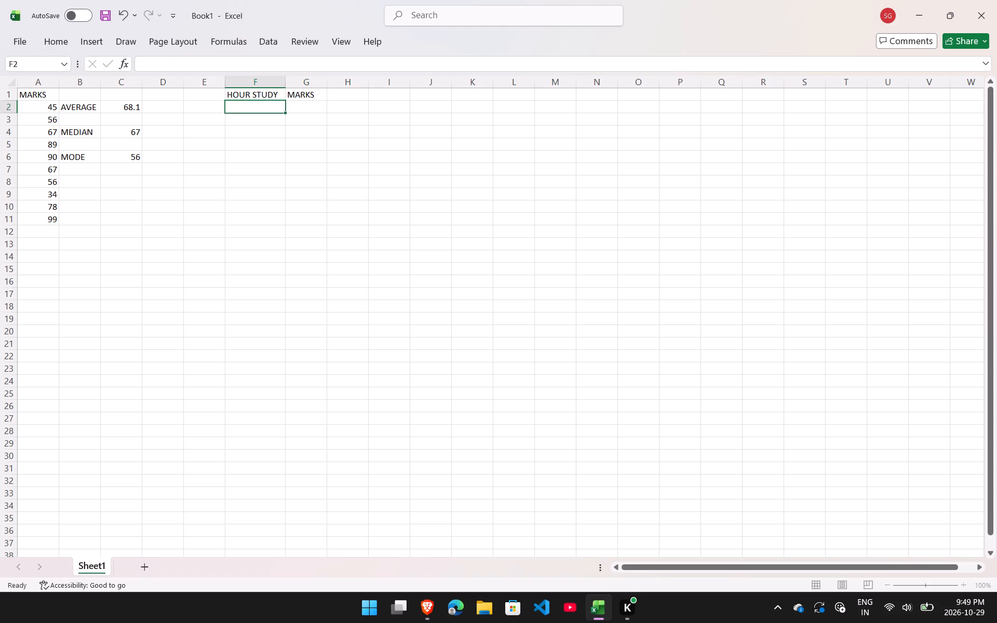
{"action": "key", "text": "1"}
{"action": "left_click", "coordinate": [300, 103]}
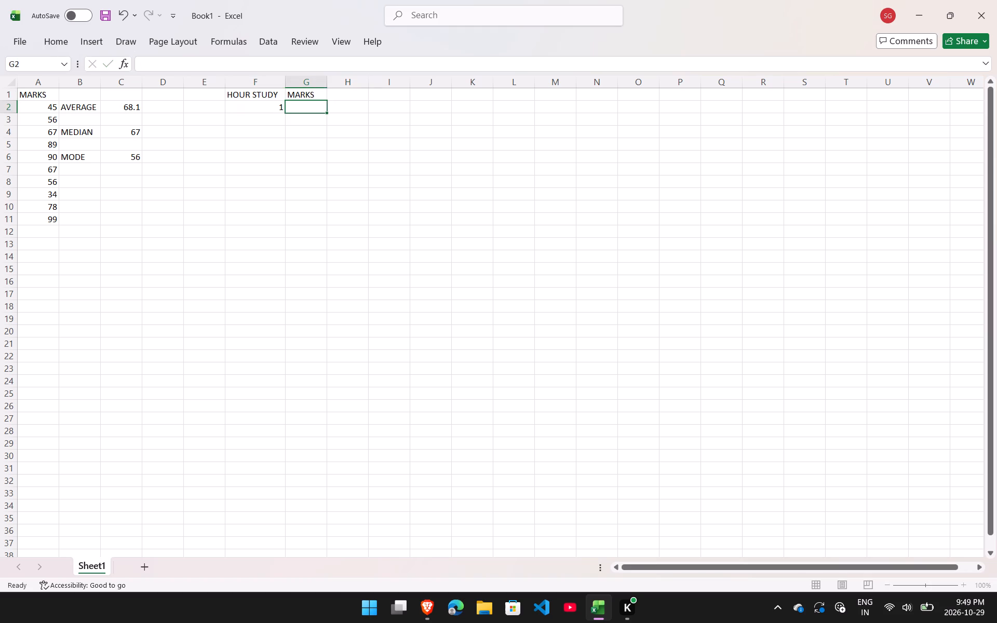
{"action": "type", "text": "10"}
{"action": "left_click", "coordinate": [252, 118]}
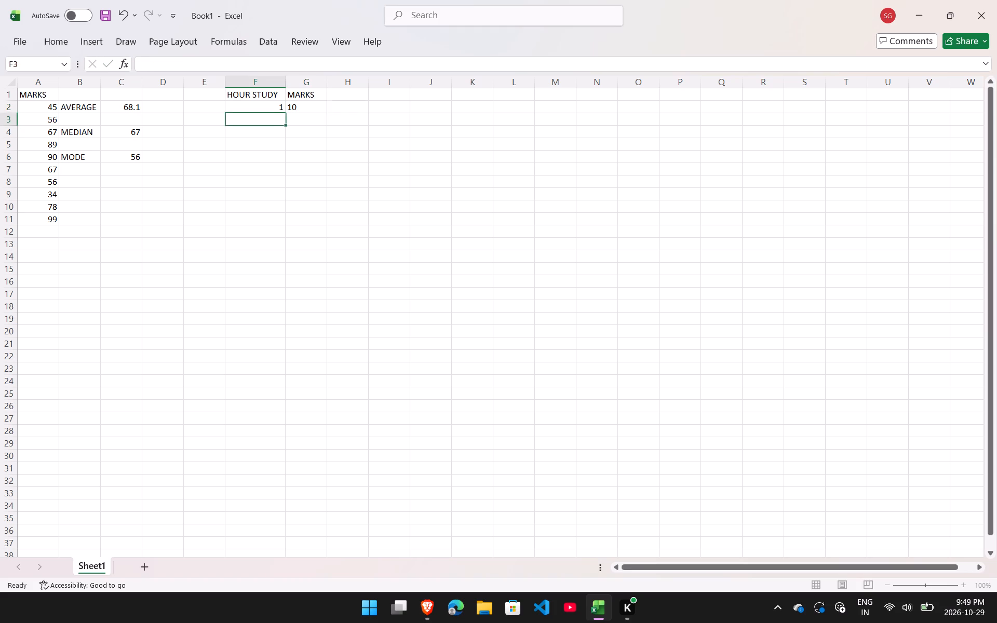
{"action": "key", "text": "2"}
{"action": "key", "text": "Right"}
{"action": "key", "text": "2"}
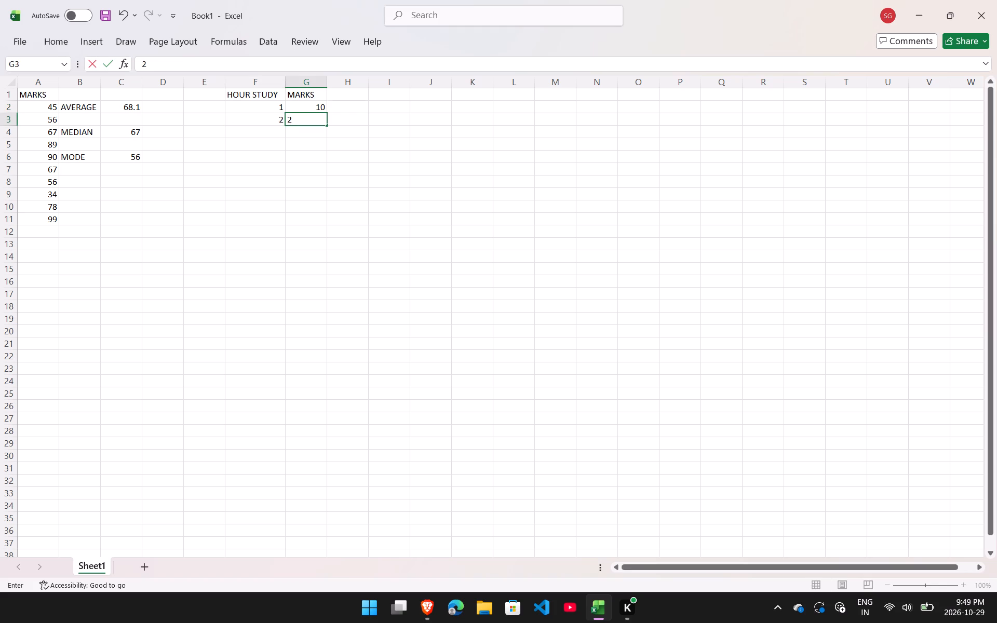
{"action": "key", "text": "0"}
{"action": "key", "text": "Right"}
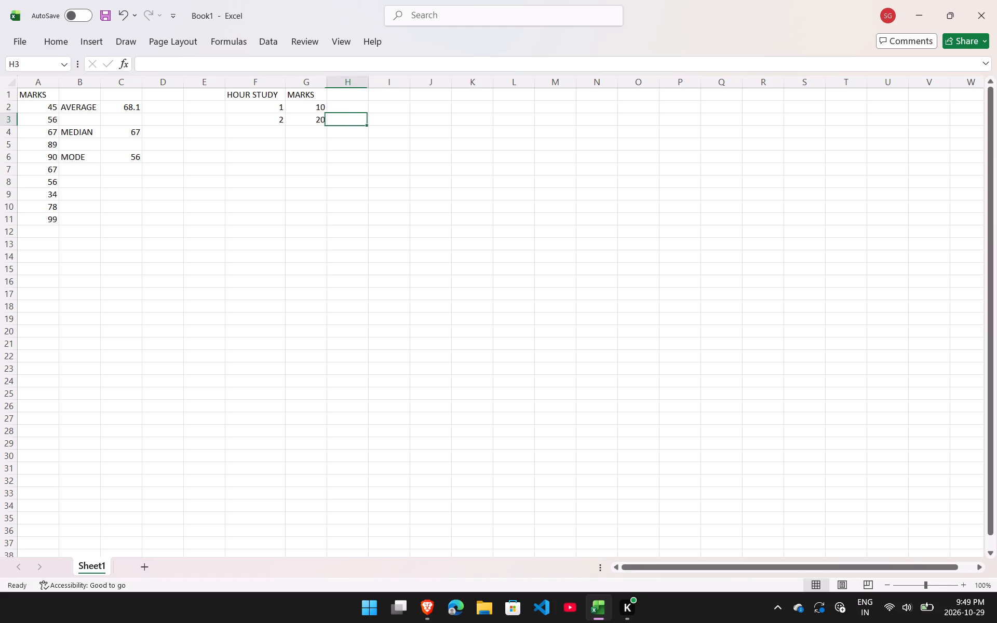
{"action": "key", "text": "Left"}
{"action": "key", "text": "Left"}
{"action": "key", "text": "Down"}
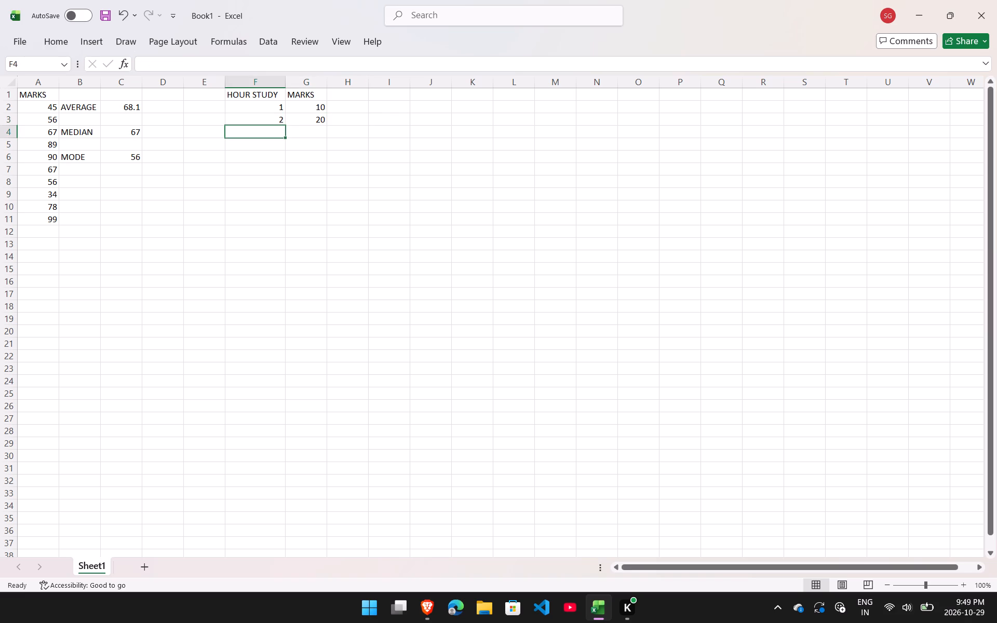
{"action": "key", "text": "3"}
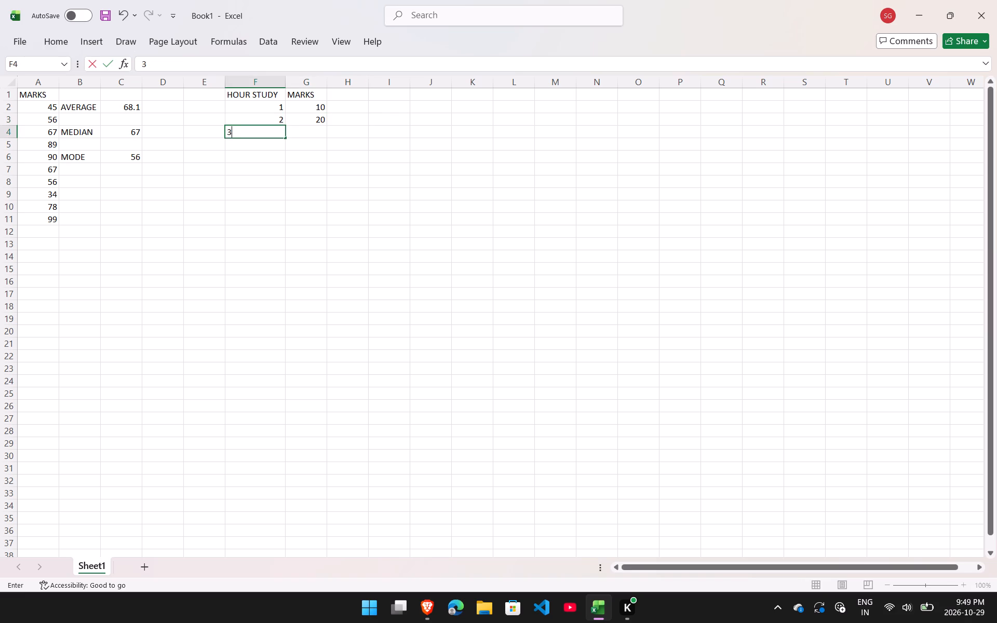
{"action": "key", "text": "Right"}
{"action": "type", "text": "30"}
{"action": "key", "text": "Right"}
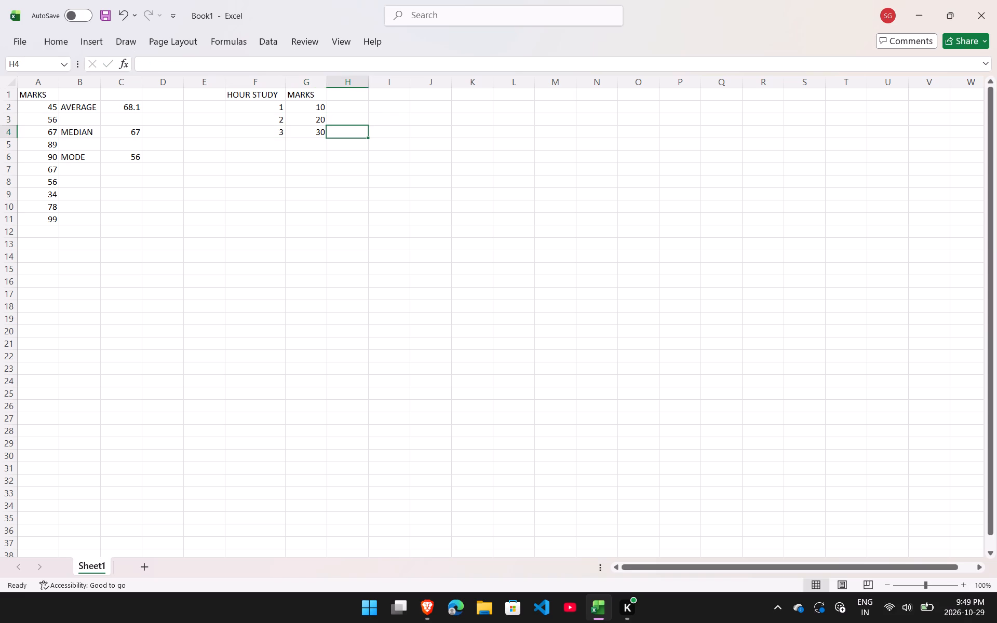
Continue the MARKS column in cells G5 to G9 with 40, 50, 60, 70 and 80.
{"action": "key", "text": "Left"}
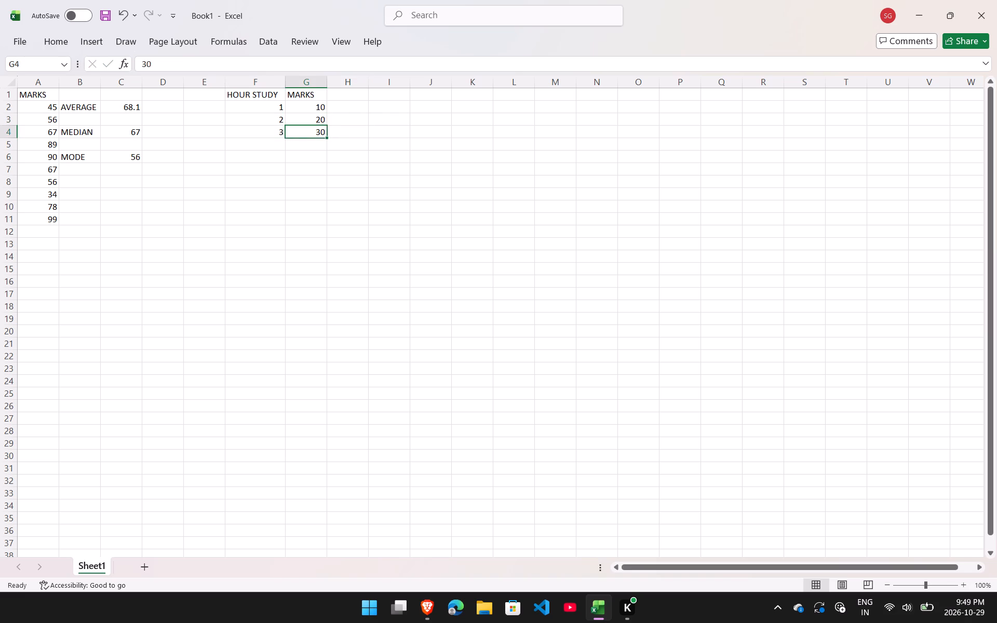
{"action": "key", "text": "Down"}
{"action": "type", "text": "40"}
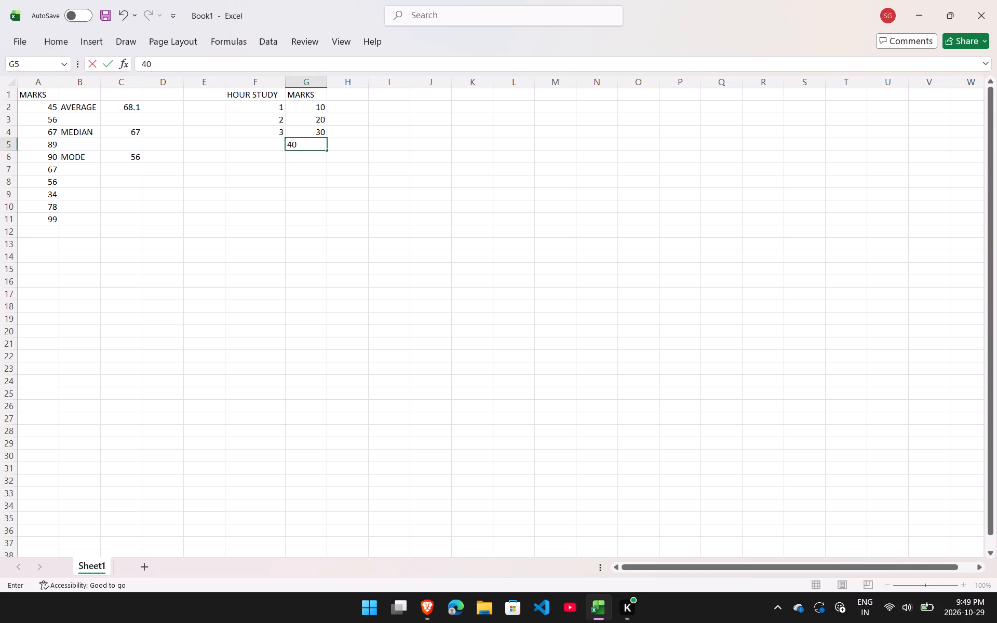
{"action": "key", "text": "Down"}
{"action": "type", "text": "50"}
{"action": "key", "text": "Down"}
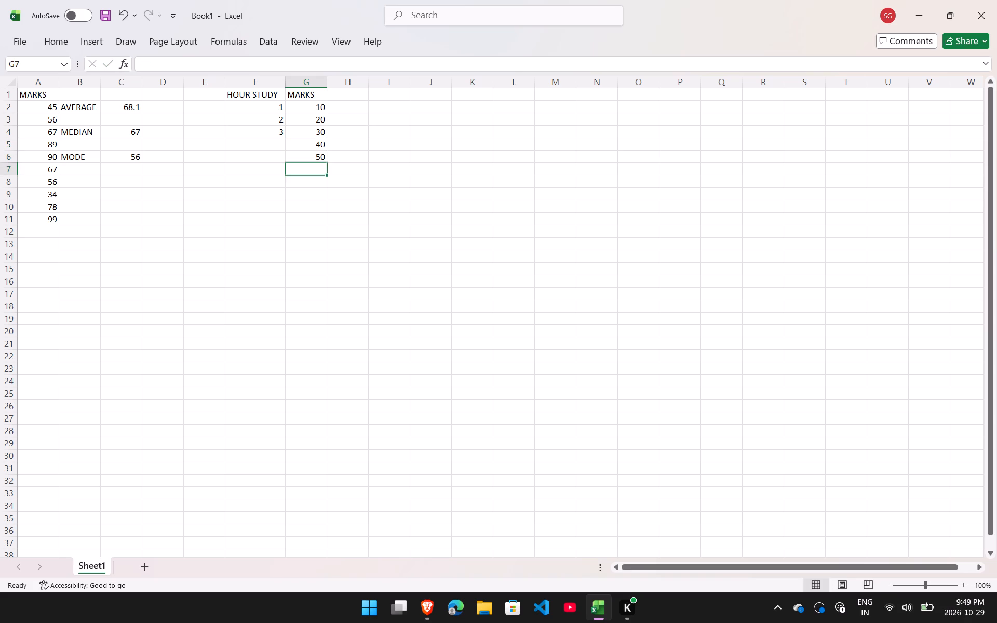
{"action": "type", "text": "60"}
{"action": "key", "text": "Down"}
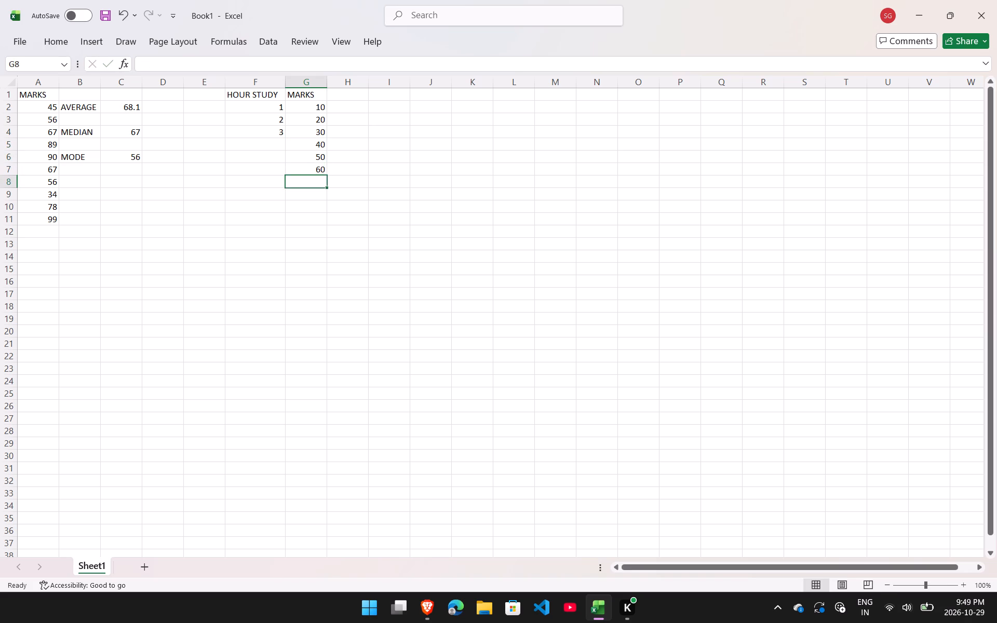
{"action": "type", "text": "70"}
{"action": "key", "text": "Down"}
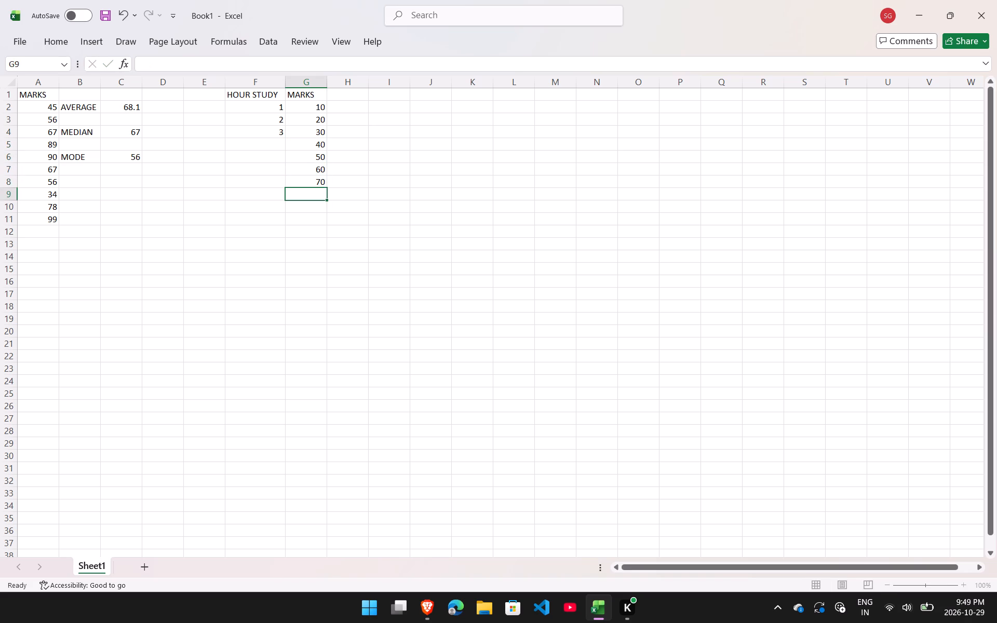
{"action": "type", "text": "800"}
{"action": "key", "text": "BackSpace"}
Fill the HOUR STUDY column from F9 up to F5 with 8, 7, 6, 5 and 4.
{"action": "key", "text": "Left"}
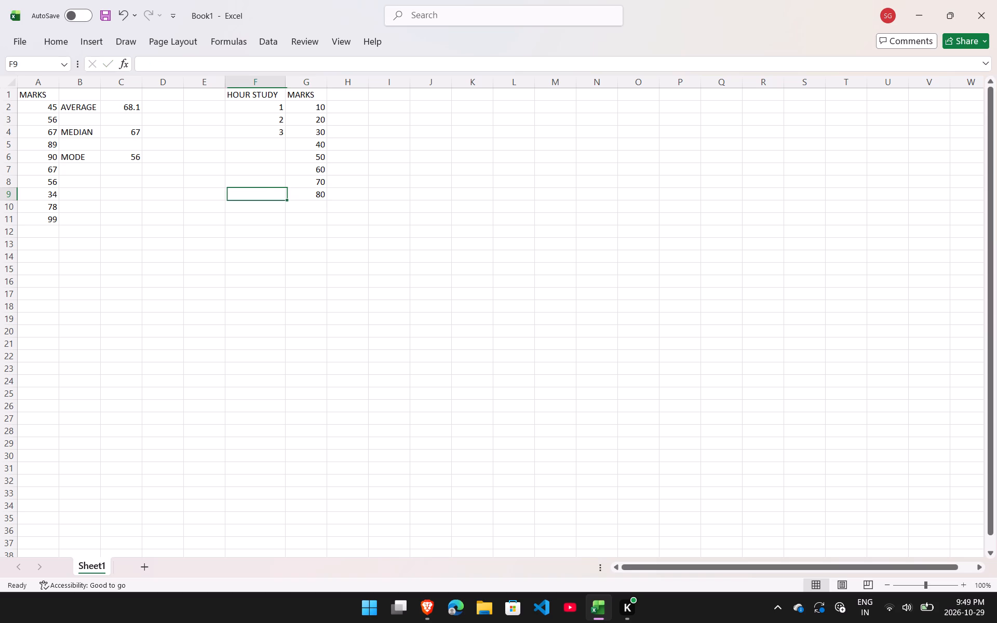
{"action": "key", "text": "8"}
{"action": "key", "text": "Up"}
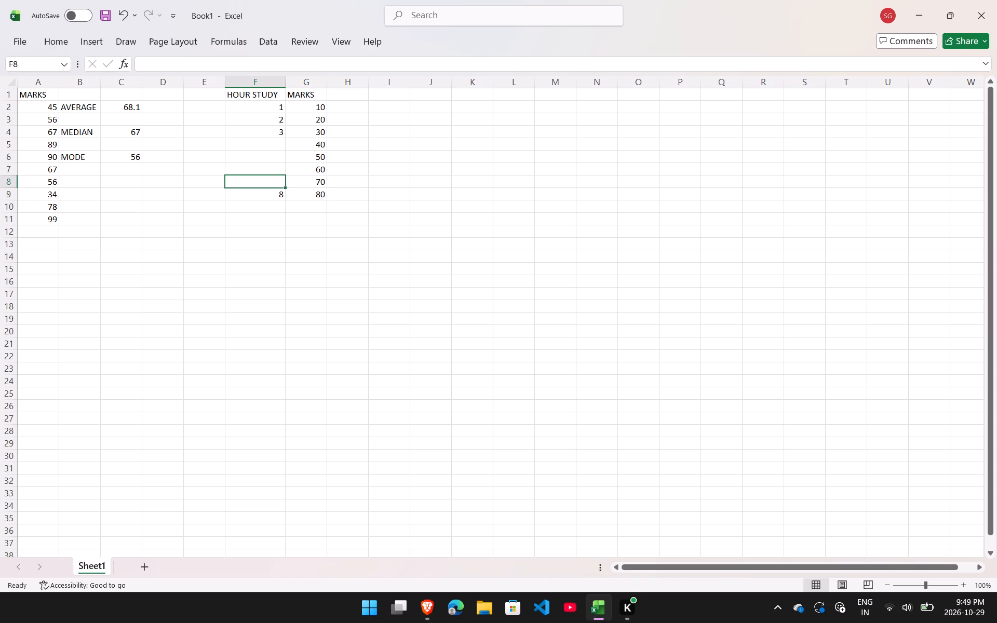
{"action": "key", "text": "7"}
{"action": "key", "text": "Up"}
{"action": "key", "text": "6"}
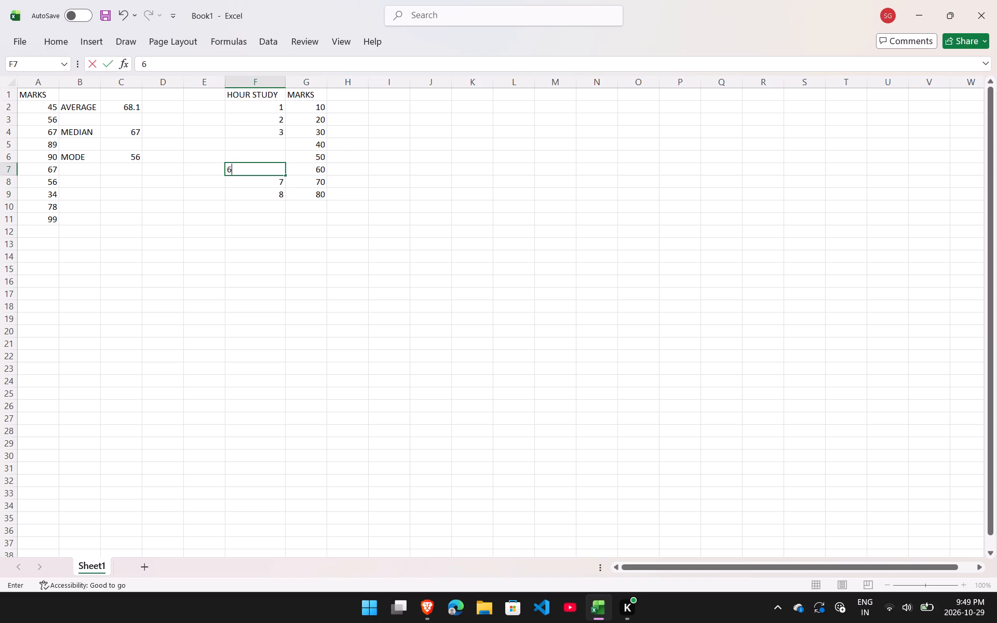
{"action": "key", "text": "Up"}
{"action": "key", "text": "5"}
{"action": "key", "text": "Up"}
{"action": "key", "text": "4"}
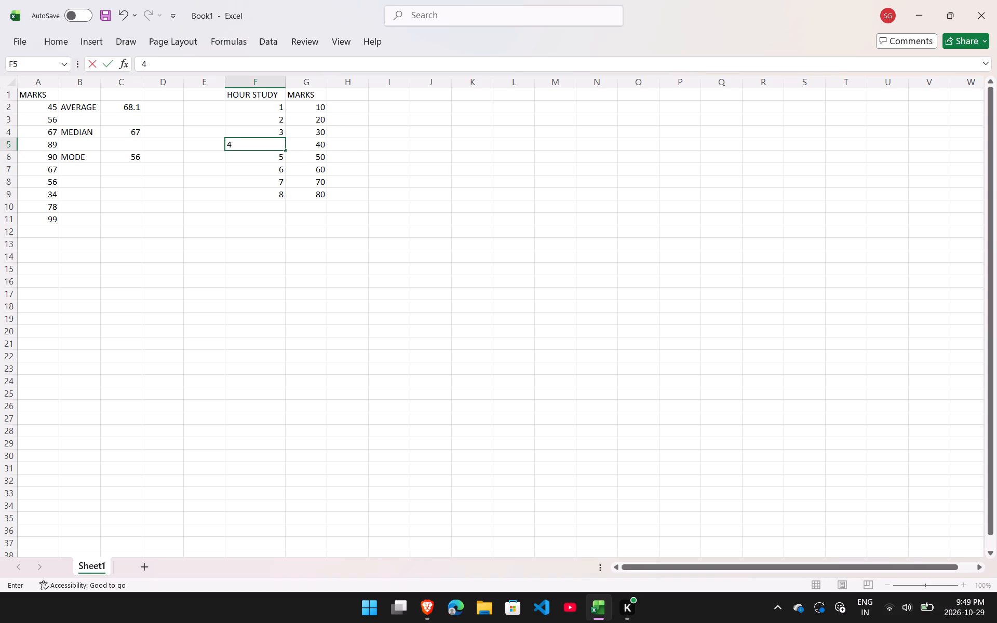
Search the available functions for CORRELATION and insert the CORREL function in cell H4.
{"action": "left_click", "coordinate": [353, 156]}
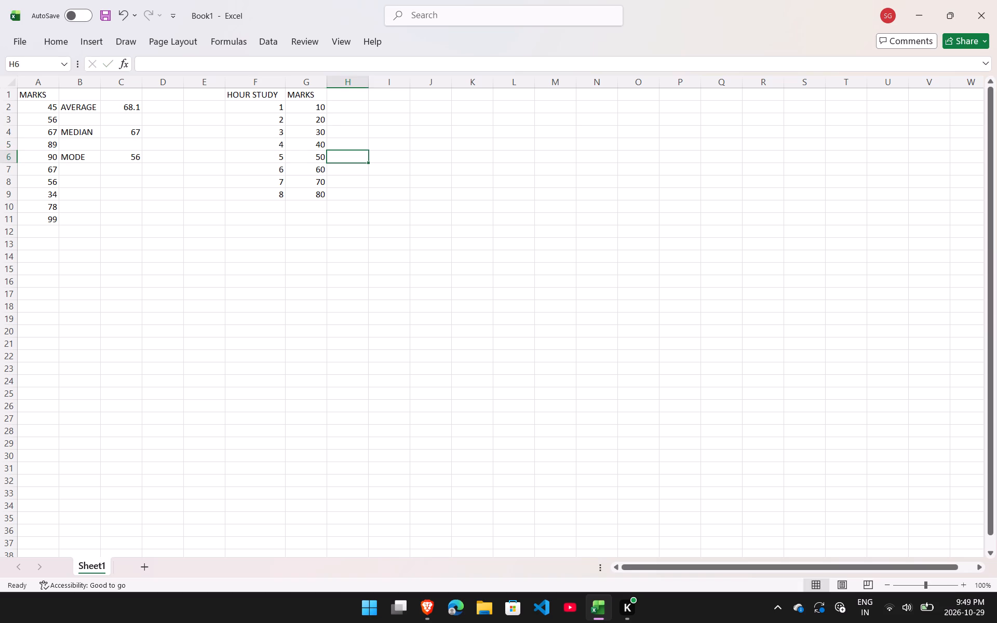
{"action": "left_click", "coordinate": [357, 135]}
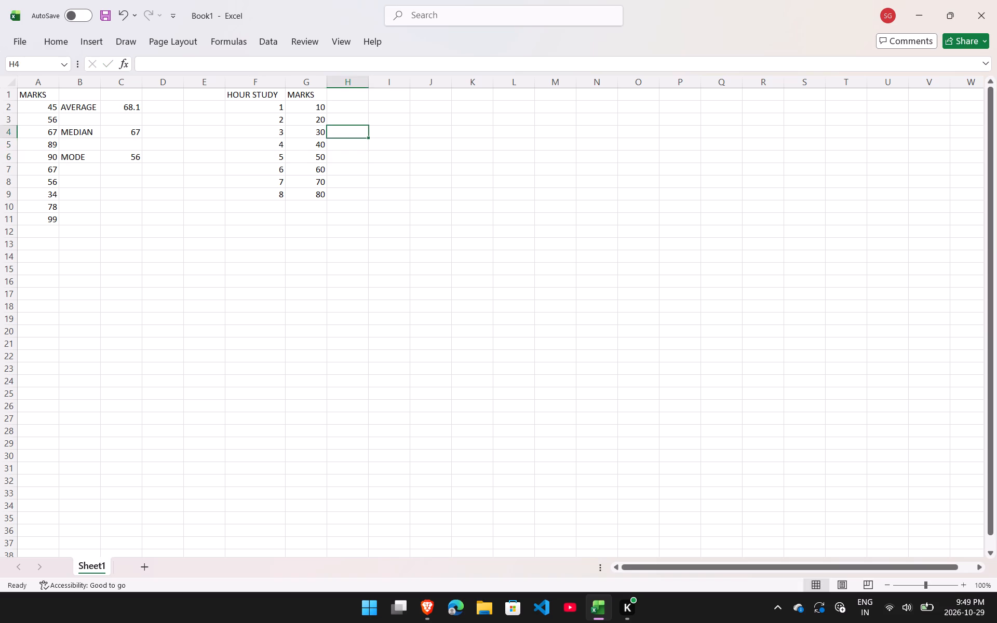
{"action": "left_click", "coordinate": [117, 64]}
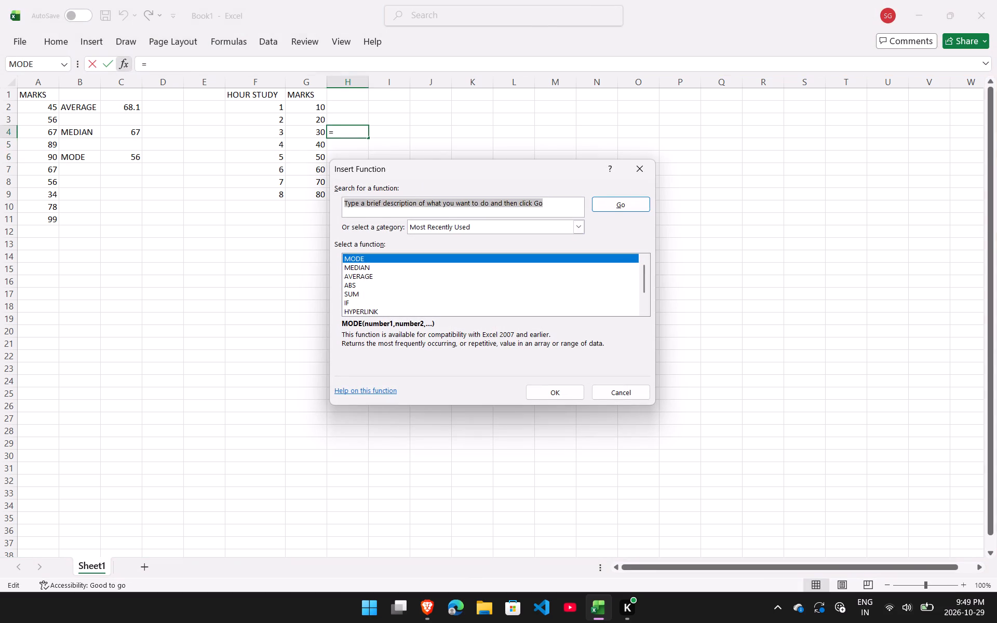
{"action": "key", "text": "BackSpace"}
{"action": "type", "text": "CO"}
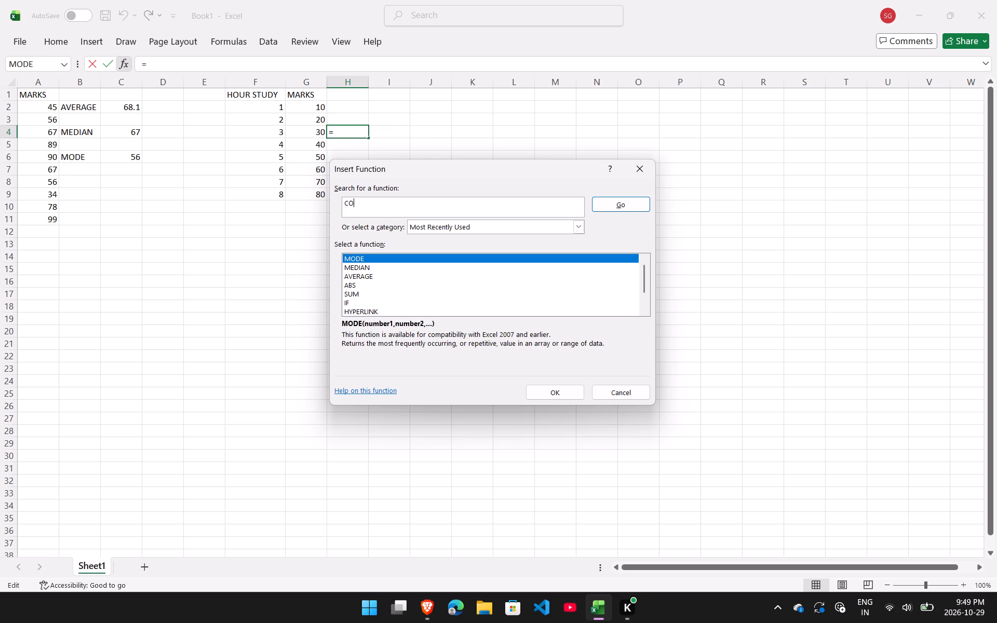
{"action": "type", "text": "RR"}
{"action": "key", "text": "l"}
{"action": "left_click", "coordinate": [625, 198]}
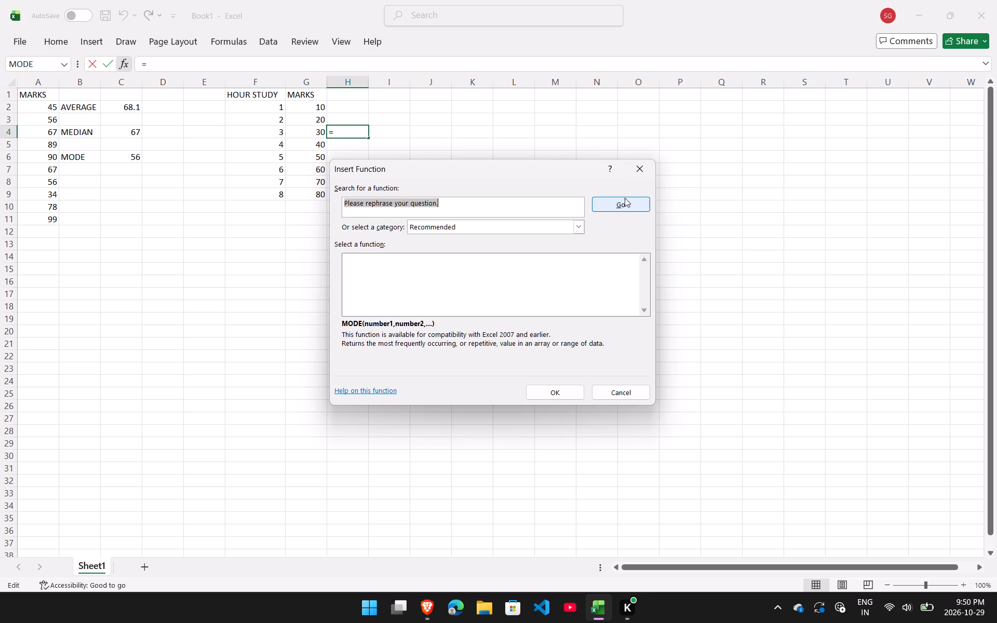
{"action": "key", "text": "BackSpace"}
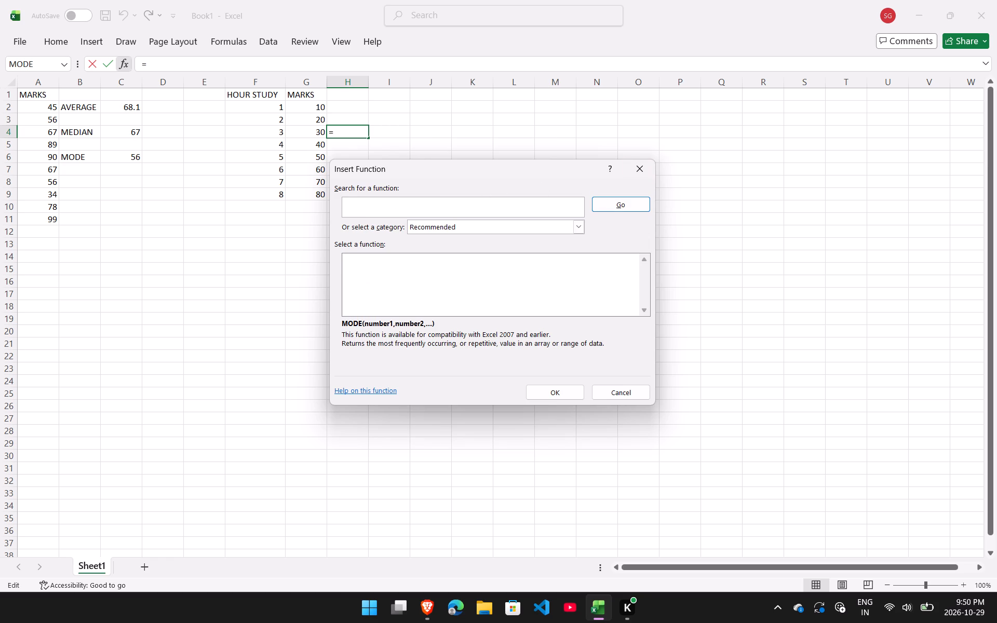
{"action": "type", "text": "CORR"}
{"action": "key", "text": "e"}
{"action": "type", "text": "LATION"}
{"action": "left_click", "coordinate": [625, 205]}
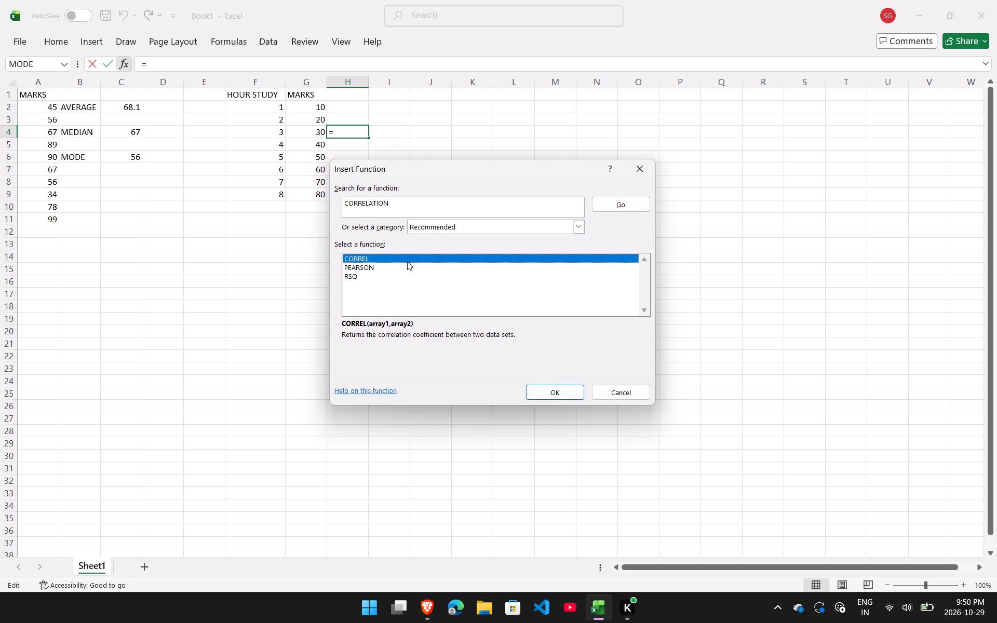
{"action": "left_click", "coordinate": [551, 388]}
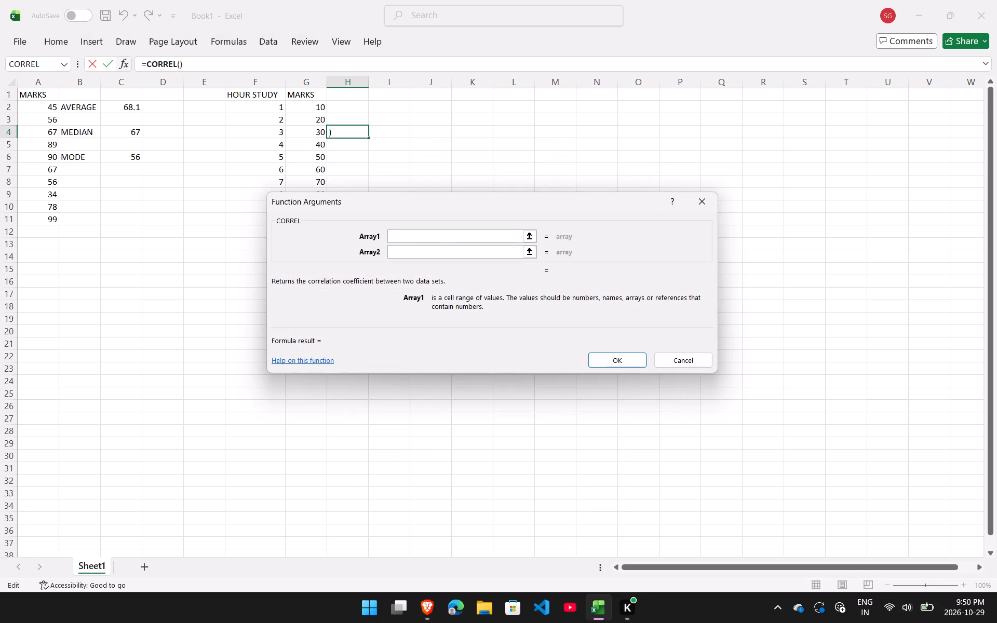
Complete the CORREL formula in H4 with F2:F9 as Array1 and G2:G9 as Array2.
{"action": "left_click", "coordinate": [438, 240]}
{"action": "key", "text": "a"}
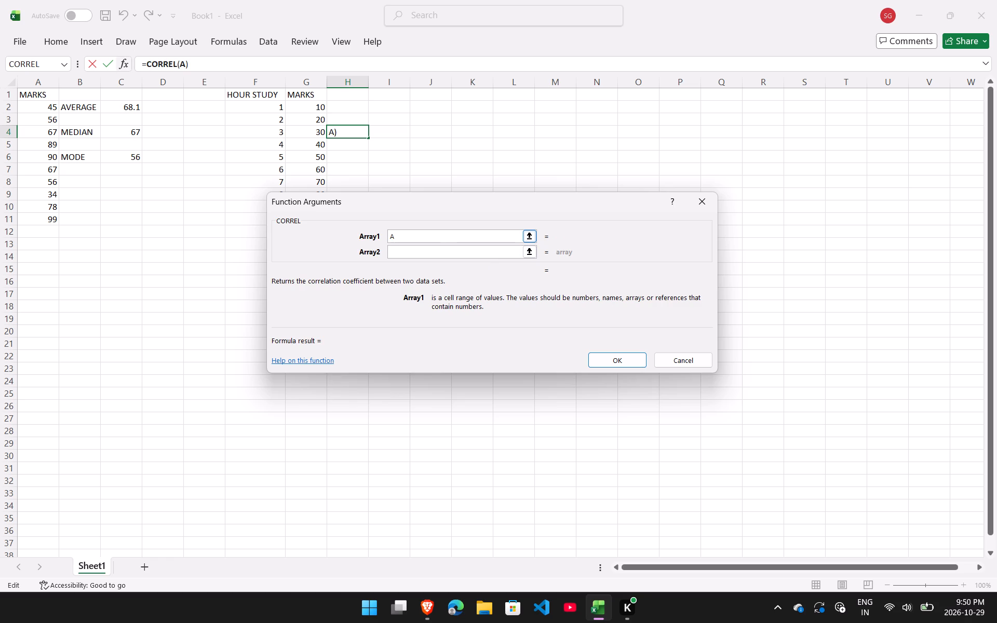
{"action": "key", "text": "BackSpace"}
{"action": "key", "text": "f"}
{"action": "key", "text": "2"}
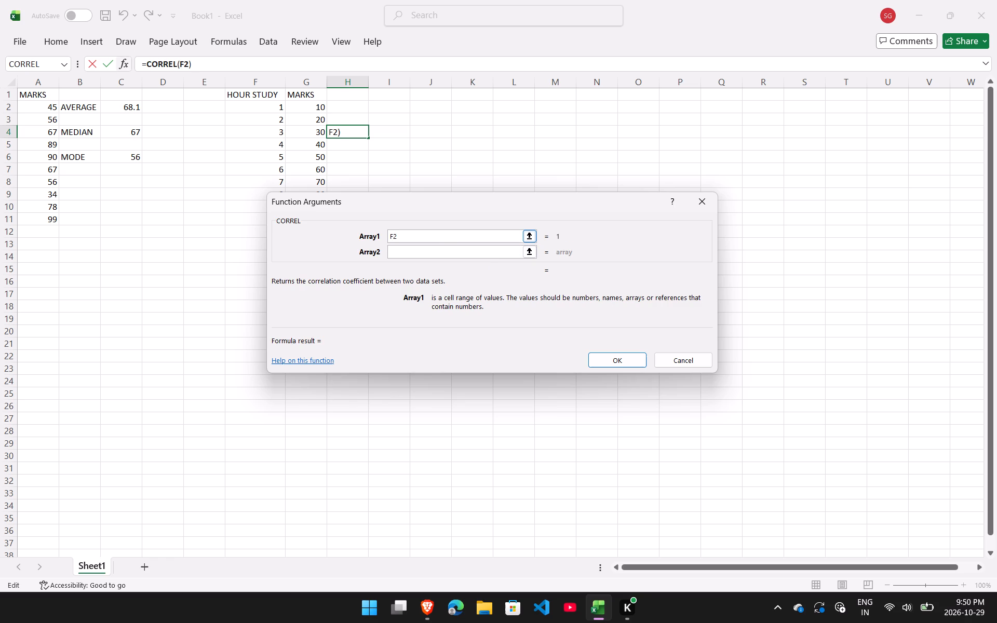
{"action": "key", "text": "shift+colon"}
{"action": "key", "text": "f"}
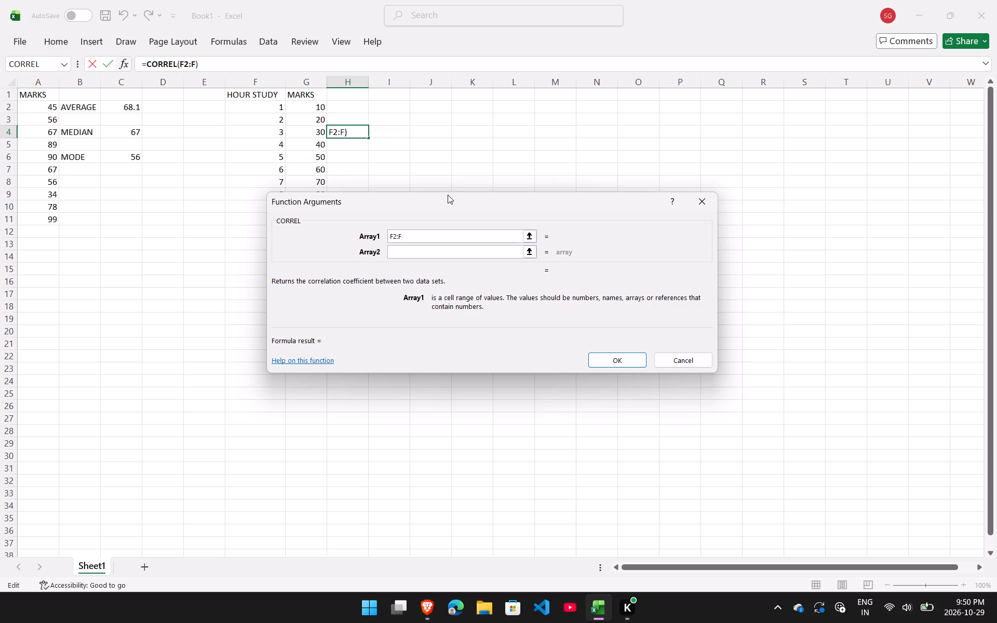
{"action": "left_click_drag", "start_coordinate": [448, 198], "coordinate": [440, 239]}
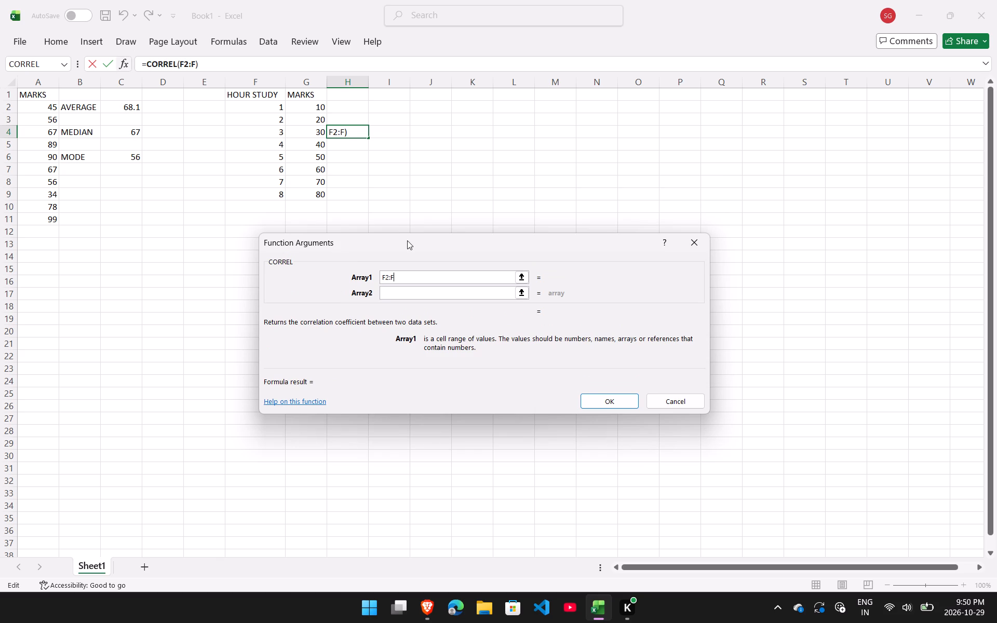
{"action": "key", "text": "9"}
{"action": "left_click", "coordinate": [416, 292]}
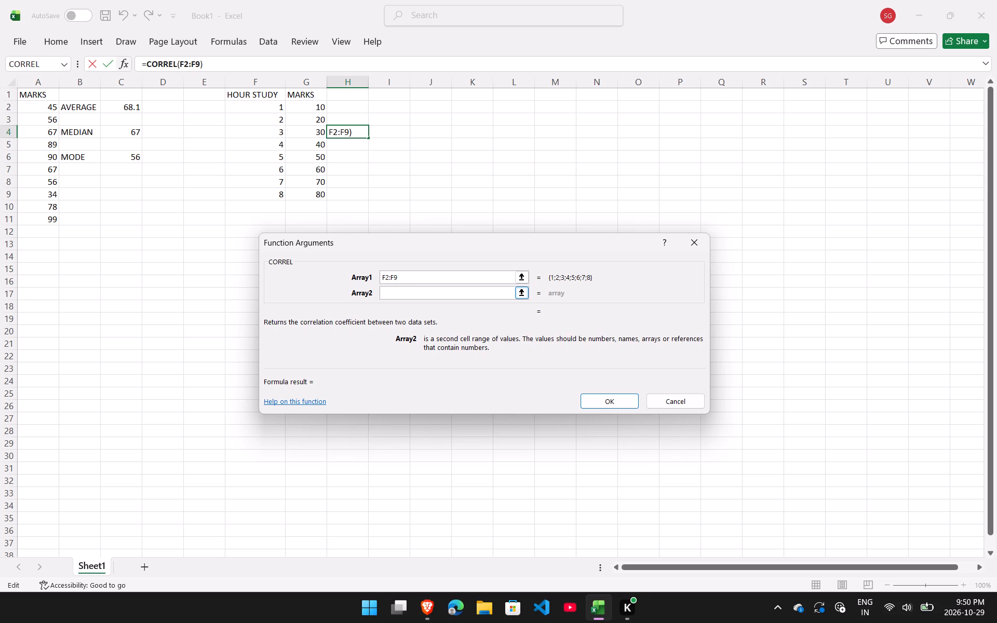
{"action": "type", "text": "G2"}
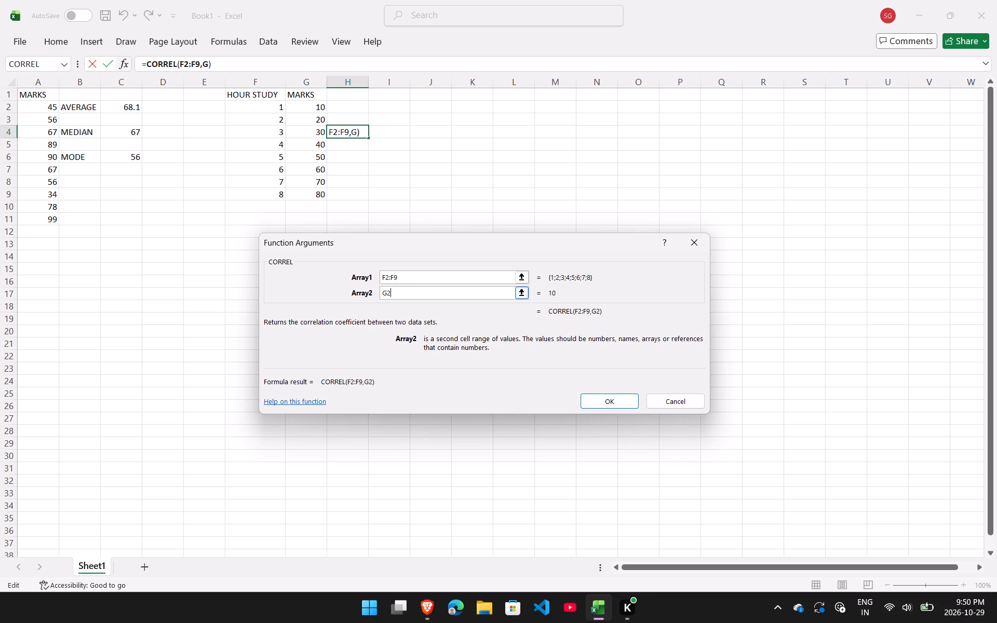
{"action": "type", "text": ":G9"}
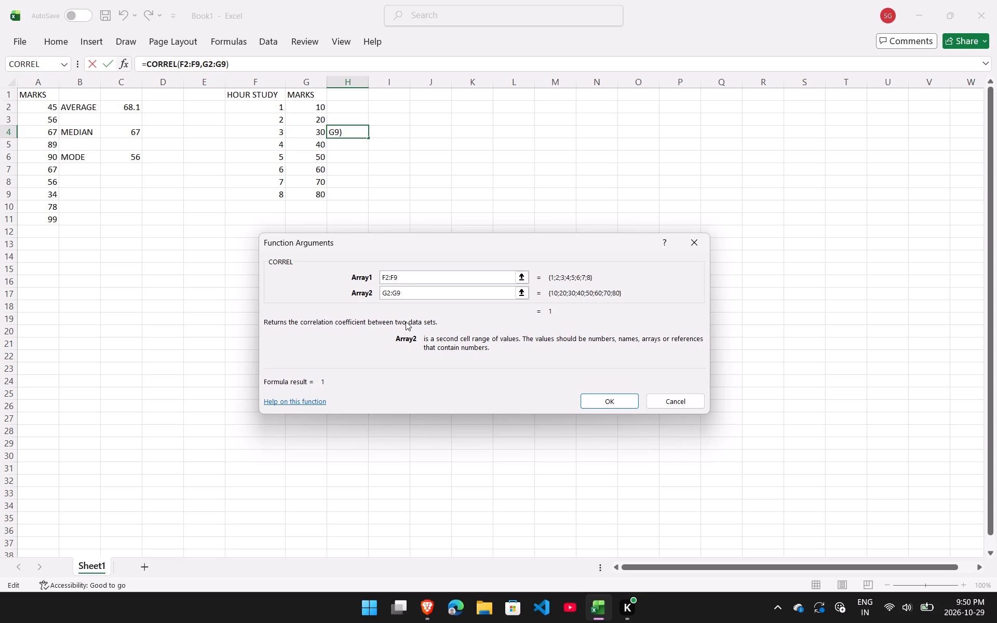
{"action": "left_click", "coordinate": [603, 397]}
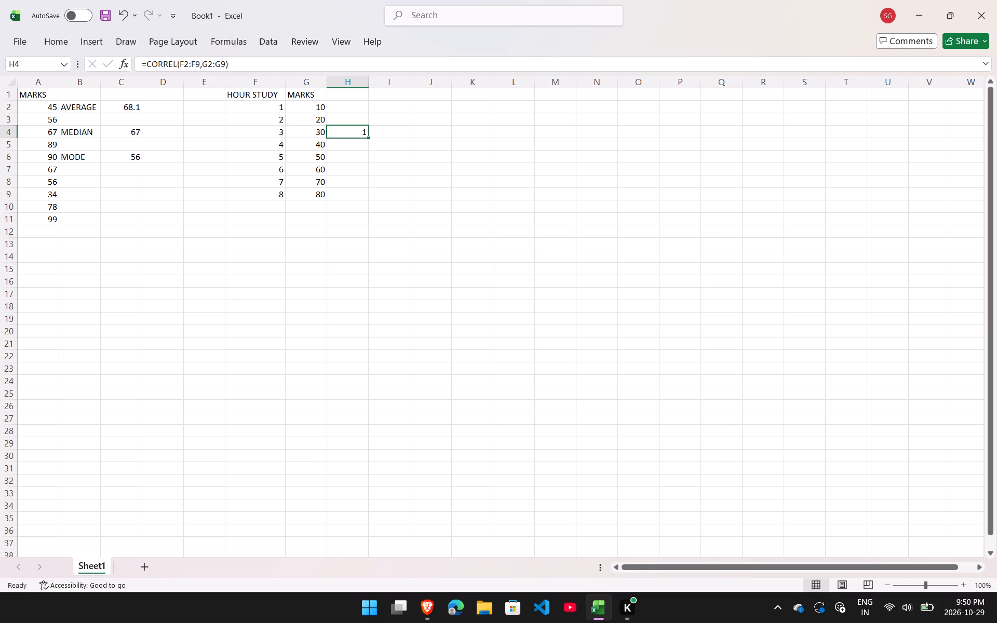
Check the manual's correlation section in Brave, and back in Excel set the marks in G2 to G5 to 80, 20, 66 and 88.
{"action": "key", "text": "alt+Tab"}
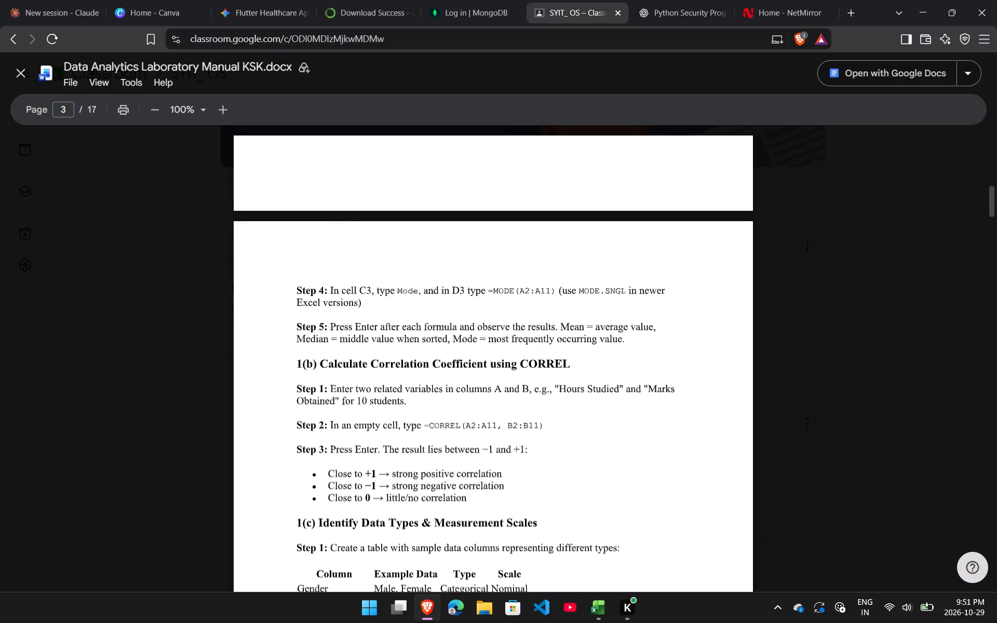
{"action": "scroll", "coordinate": [511, 475], "scroll_direction": "down", "scroll_amount": 1}
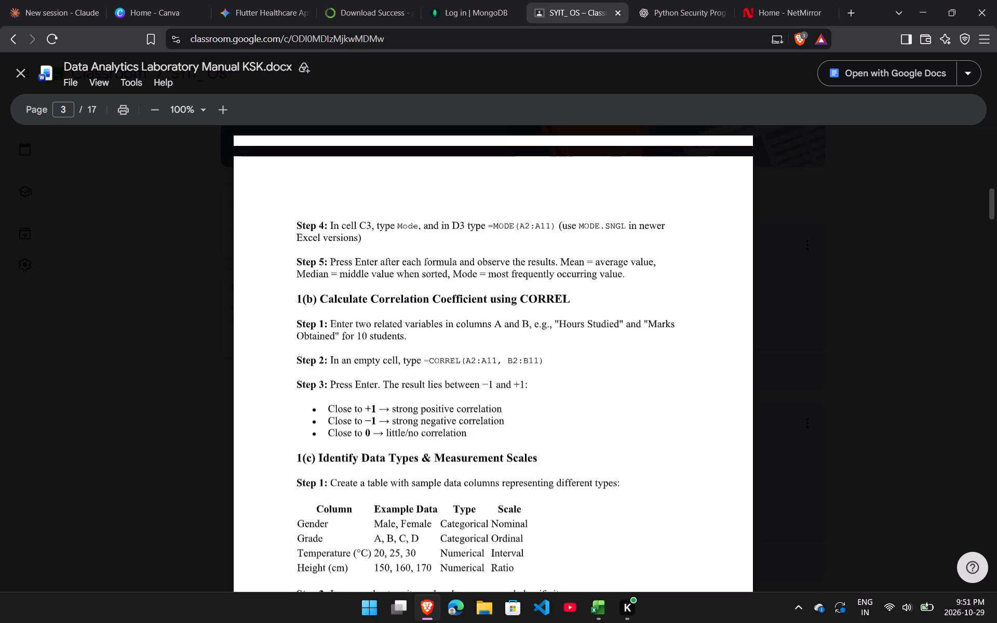
{"action": "key", "text": "alt+Tab"}
{"action": "left_click", "coordinate": [319, 113]}
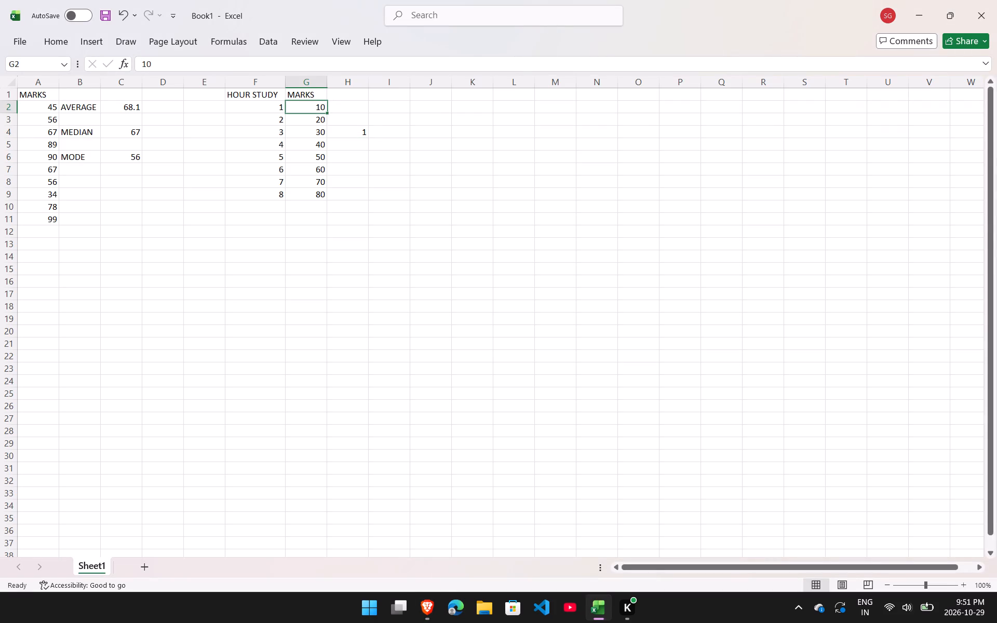
{"action": "key", "text": "BackSpace"}
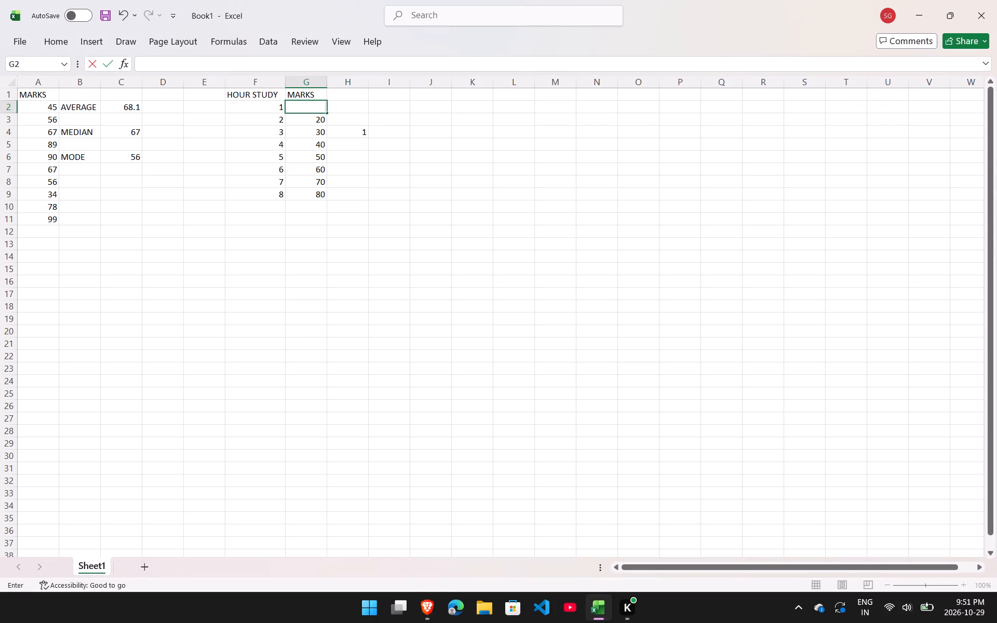
{"action": "type", "text": "80"}
{"action": "key", "text": "Down"}
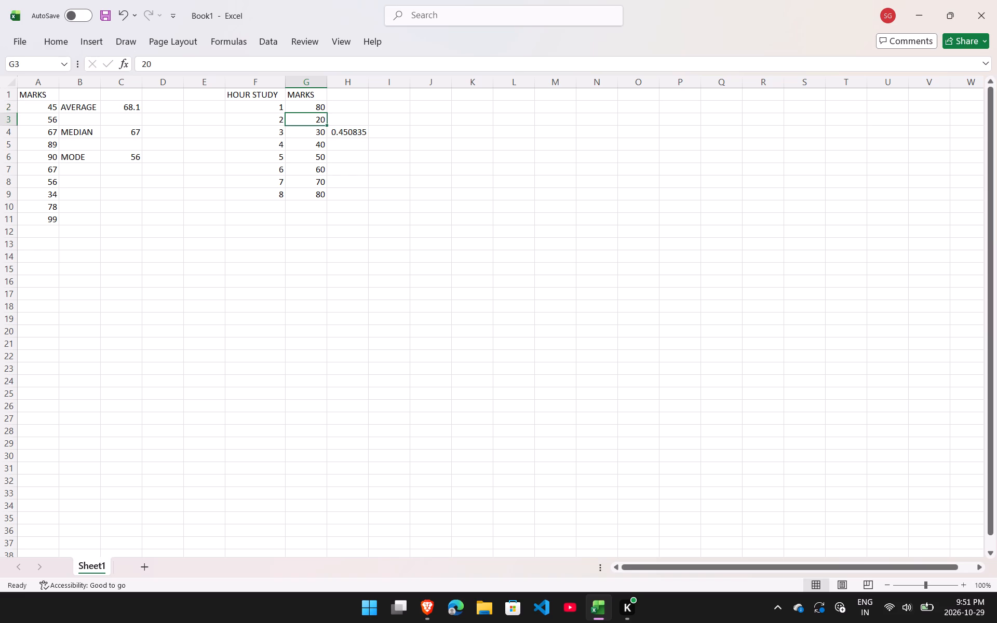
{"action": "key", "text": "BackSpace"}
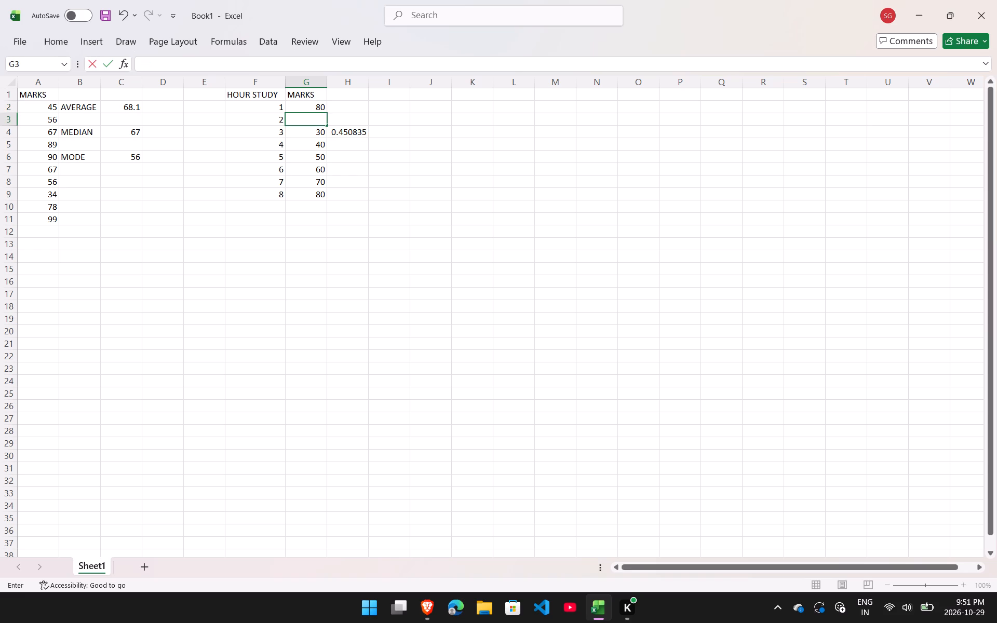
{"action": "type", "text": "20"}
{"action": "key", "text": "Down"}
{"action": "key", "text": "BackSpace"}
{"action": "type", "text": "66"}
{"action": "key", "text": "Down"}
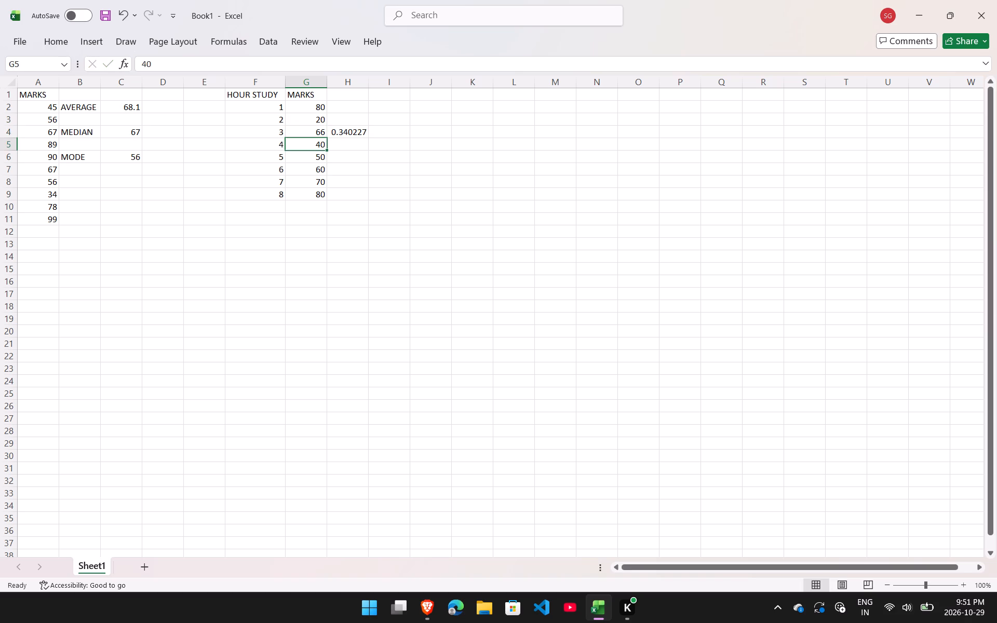
{"action": "key", "text": "BackSpace"}
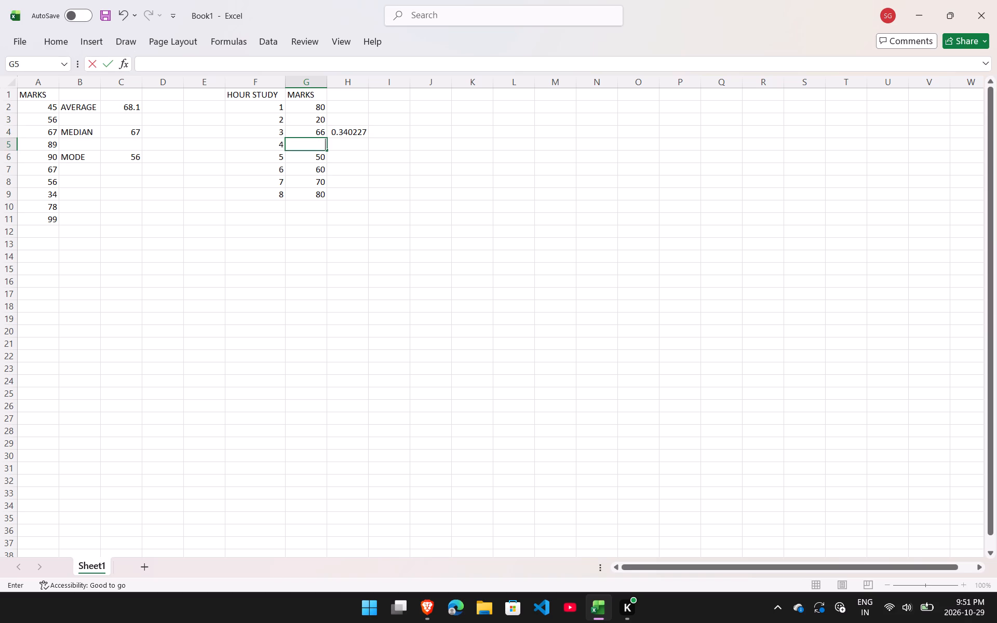
{"action": "type", "text": "88"}
{"action": "key", "text": "Down"}
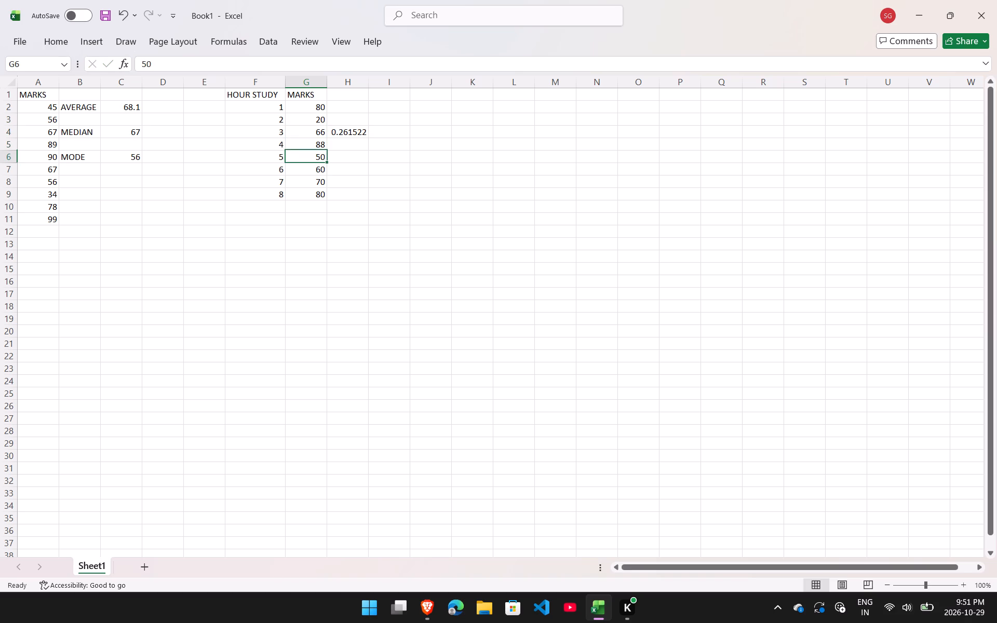
Set the marks in G6 to G9 to 9, 77, 60 and 92, and select the CORREL result in H4.
{"action": "key", "text": "BackSpace"}
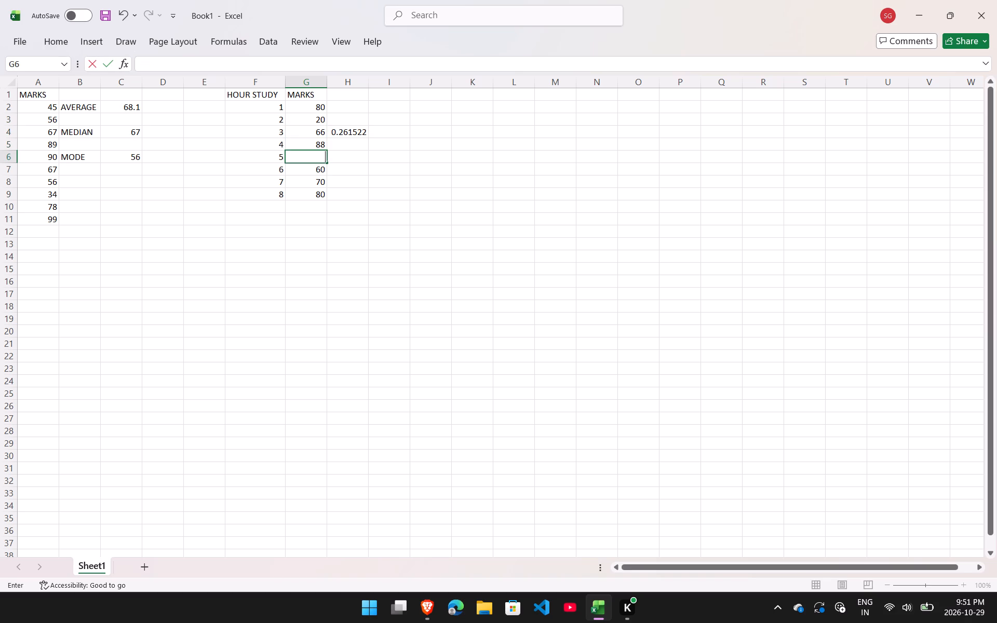
{"action": "key", "text": "9"}
{"action": "key", "text": "Down"}
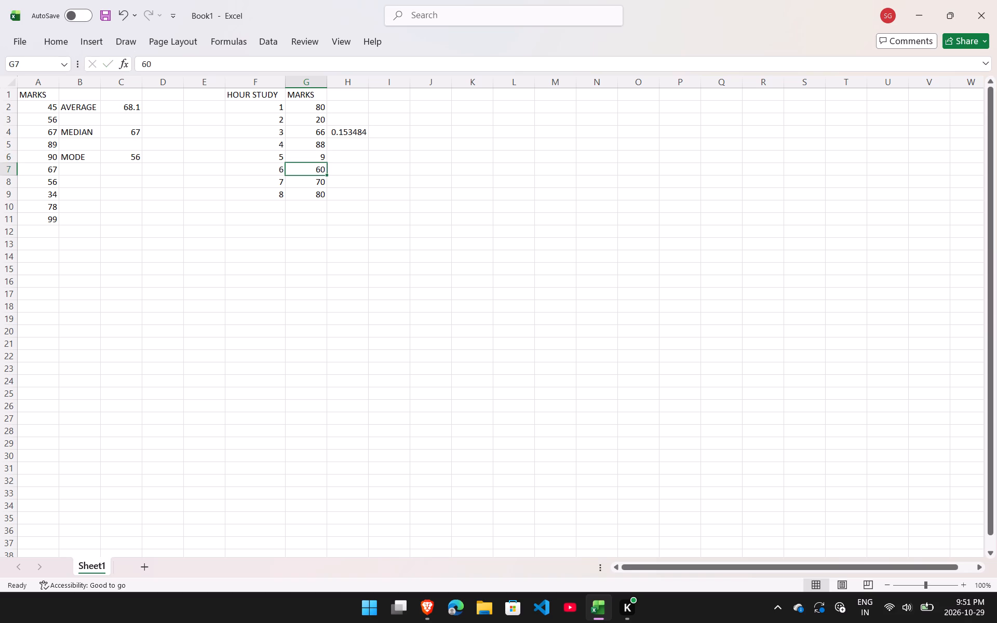
{"action": "key", "text": "BackSpace"}
{"action": "type", "text": "77"}
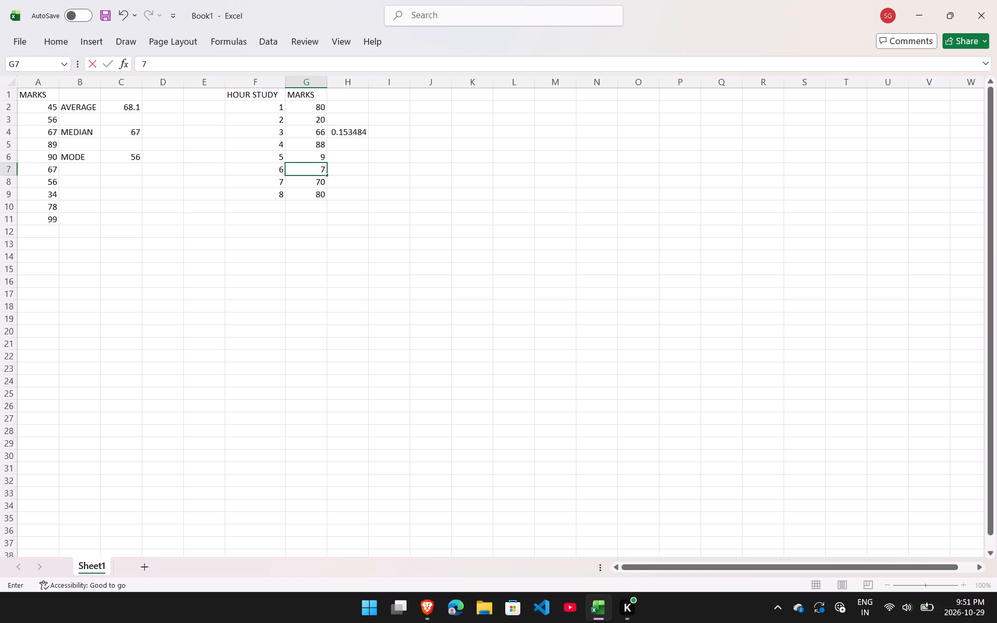
{"action": "key", "text": "Down"}
{"action": "key", "text": "BackSpace"}
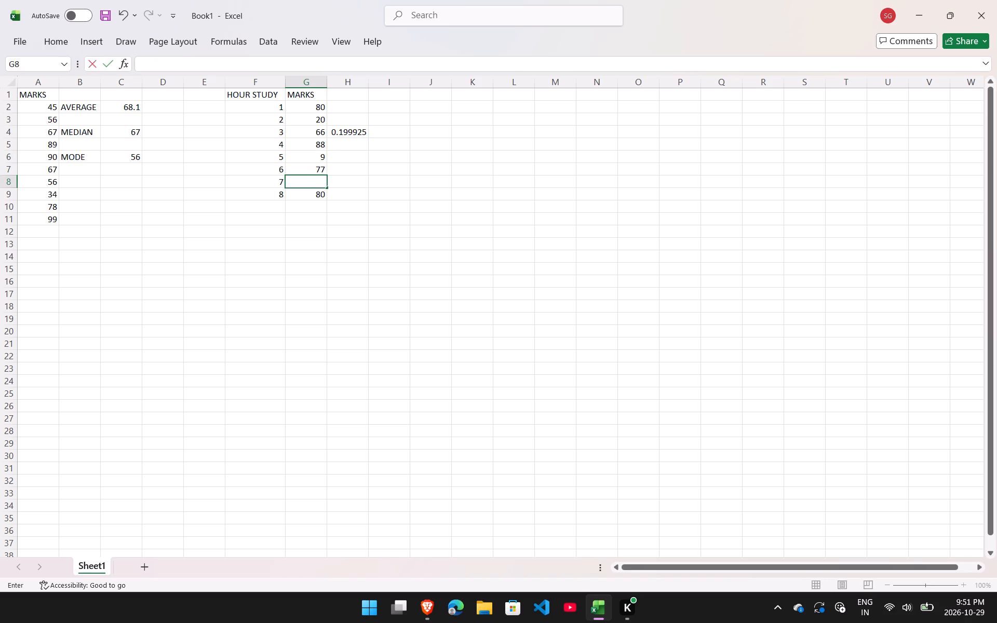
{"action": "key", "text": "6"}
{"action": "key", "text": "0"}
{"action": "key", "text": "Down"}
{"action": "key", "text": "BackSpace"}
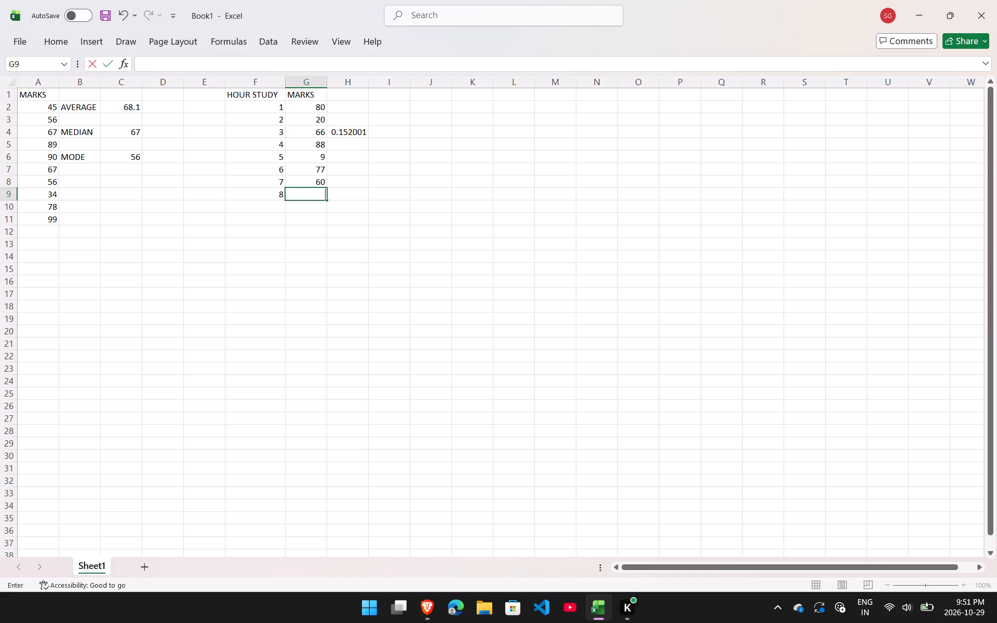
{"action": "type", "text": "92"}
{"action": "left_click", "coordinate": [343, 136]}
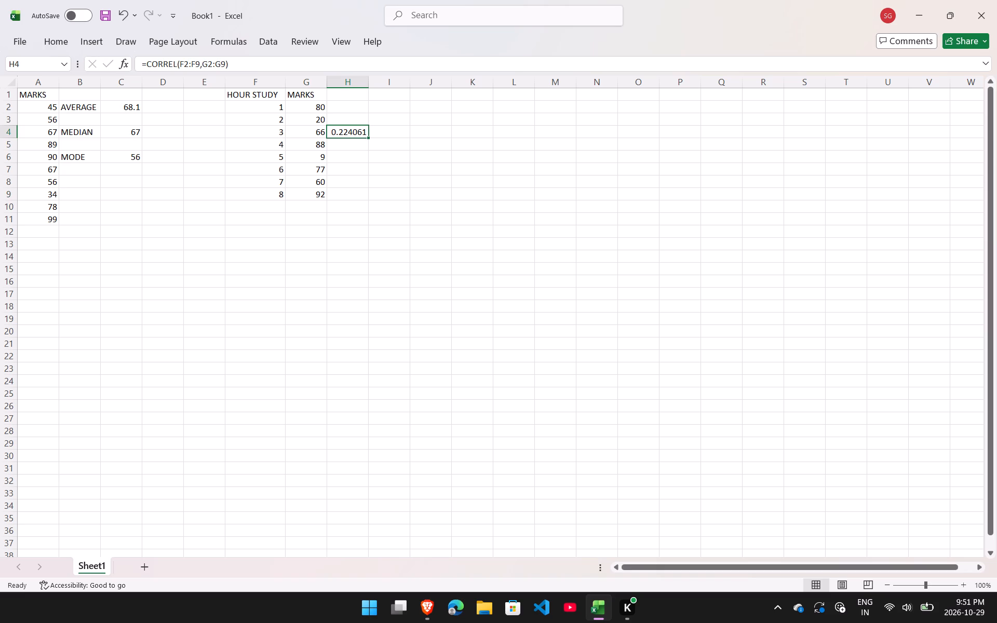
{"action": "key", "text": "alt+Tab"}
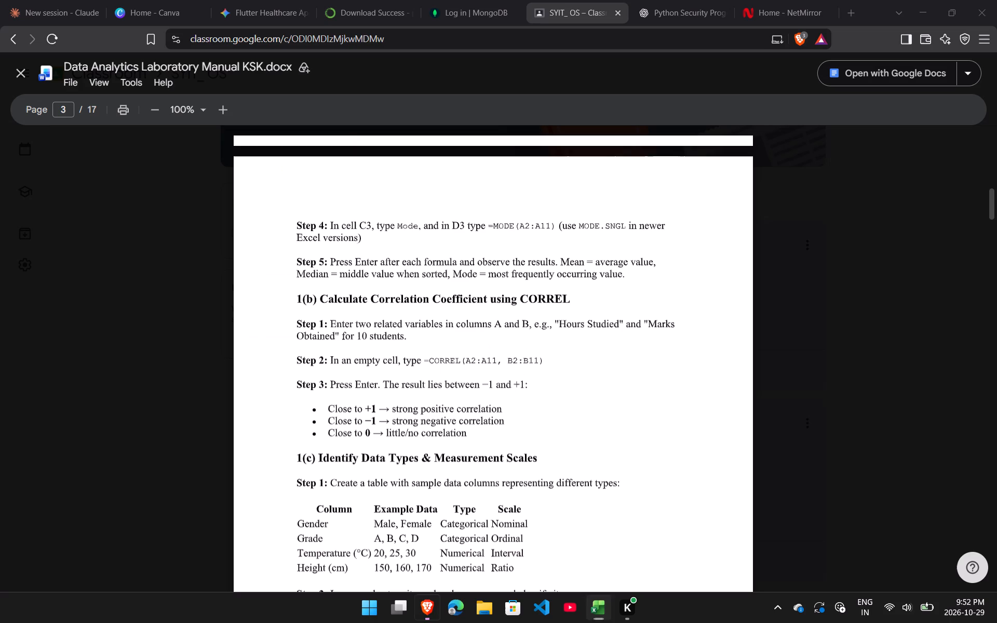
{"action": "scroll", "coordinate": [468, 359], "scroll_direction": "down", "scroll_amount": 3}
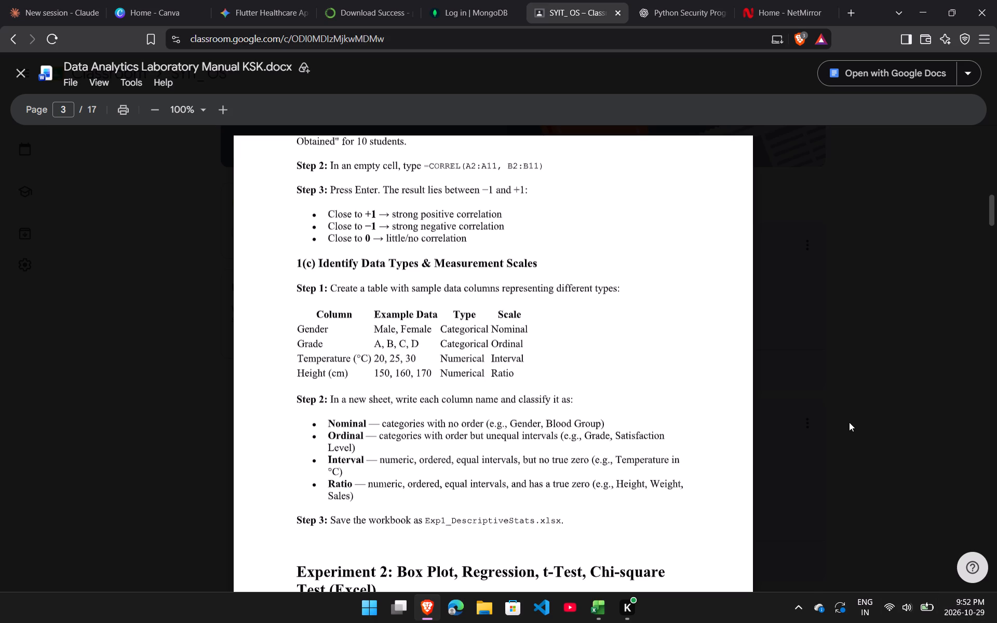
{"action": "scroll", "coordinate": [622, 506], "scroll_direction": "down", "scroll_amount": 1}
{"action": "scroll", "coordinate": [622, 506], "scroll_direction": "up", "scroll_amount": 3}
{"action": "scroll", "coordinate": [622, 506], "scroll_direction": "down", "scroll_amount": 3}
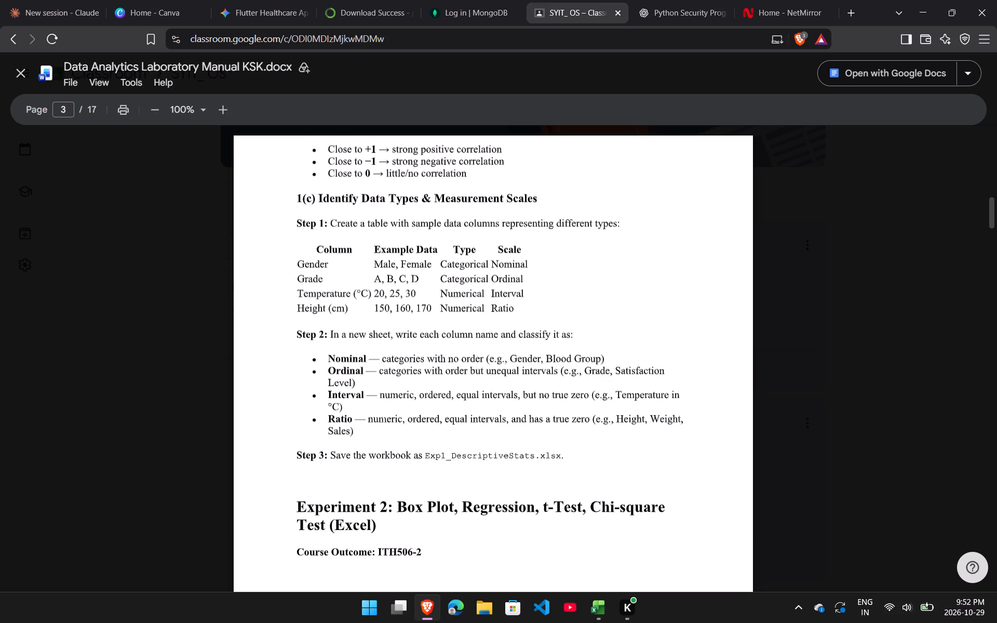
{"action": "scroll", "coordinate": [546, 443], "scroll_direction": "down", "scroll_amount": 1}
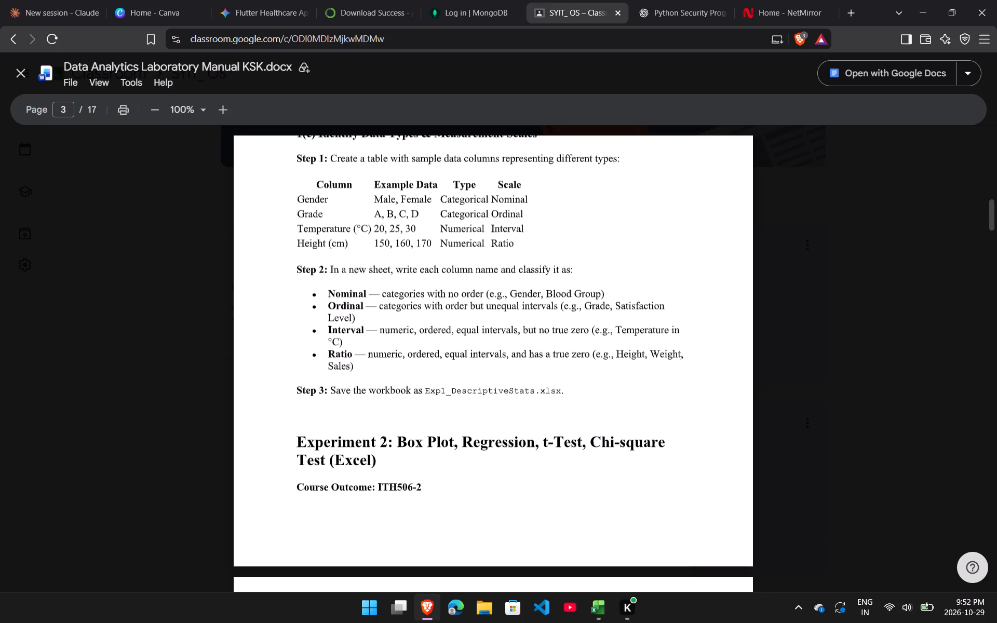
{"action": "scroll", "coordinate": [546, 443], "scroll_direction": "up", "scroll_amount": 1}
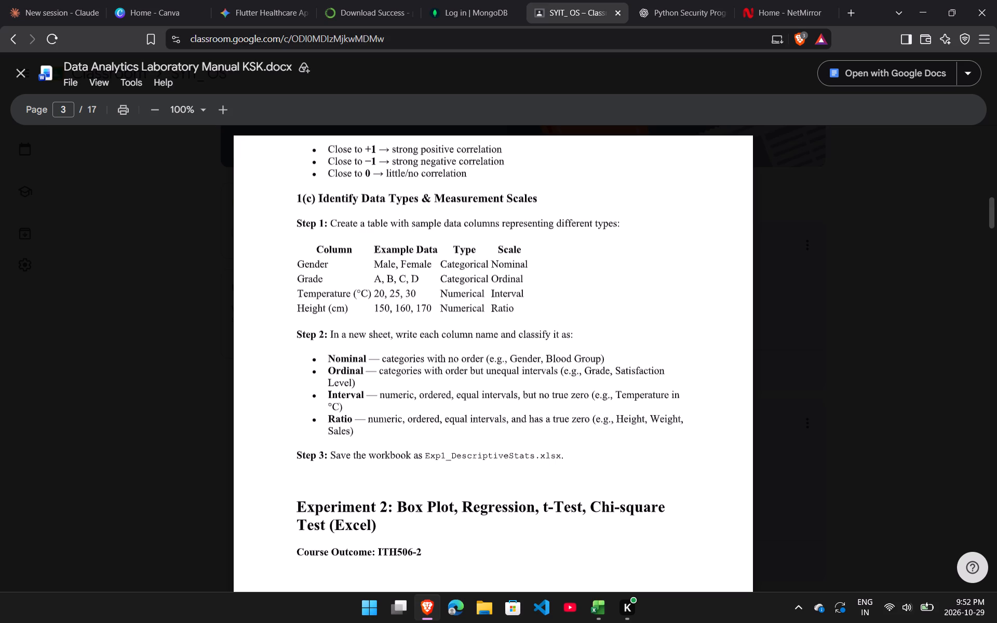
{"action": "left_click_drag", "start_coordinate": [291, 197], "coordinate": [387, 239]}
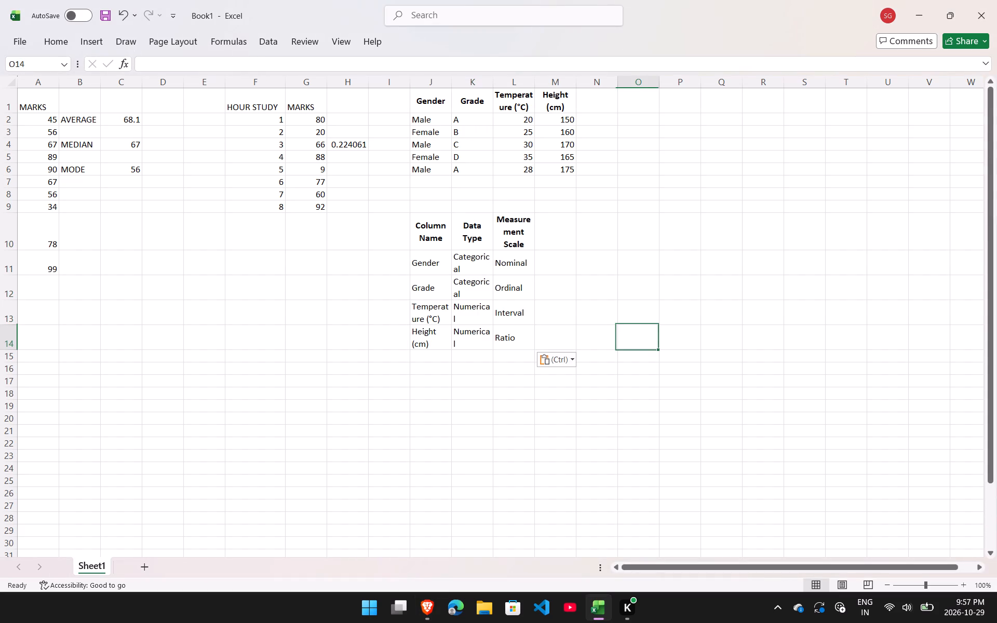
Widen columns J and K so the classification entries fit on one line, and widen column L to about 11.78.
{"action": "left_click_drag", "start_coordinate": [491, 78], "coordinate": [510, 81]}
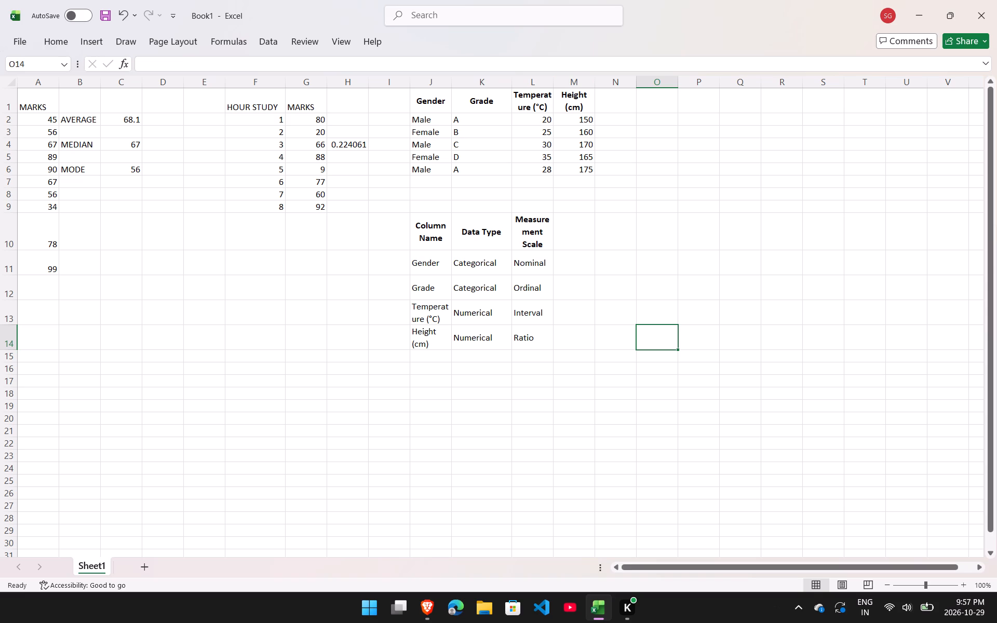
{"action": "left_click_drag", "start_coordinate": [452, 79], "coordinate": [480, 85]}
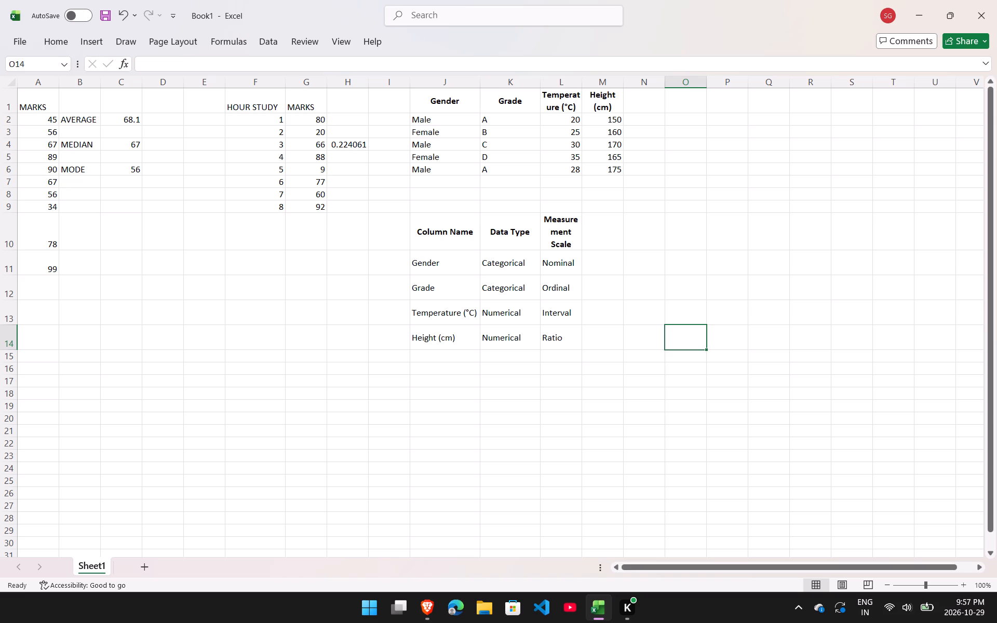
{"action": "left_click_drag", "start_coordinate": [581, 84], "coordinate": [593, 82]}
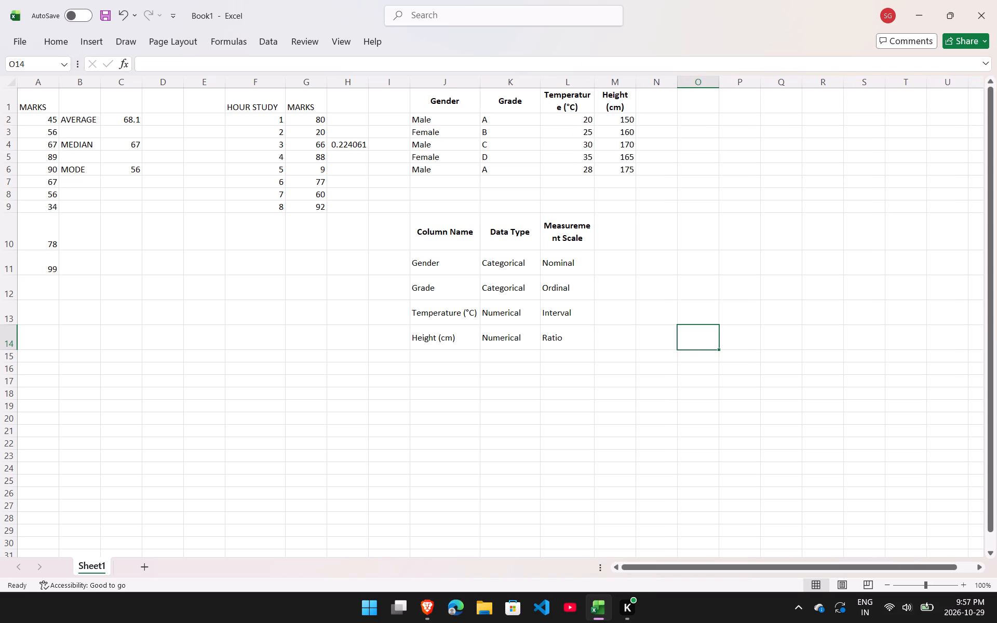
{"action": "left_click_drag", "start_coordinate": [593, 82], "coordinate": [598, 82]}
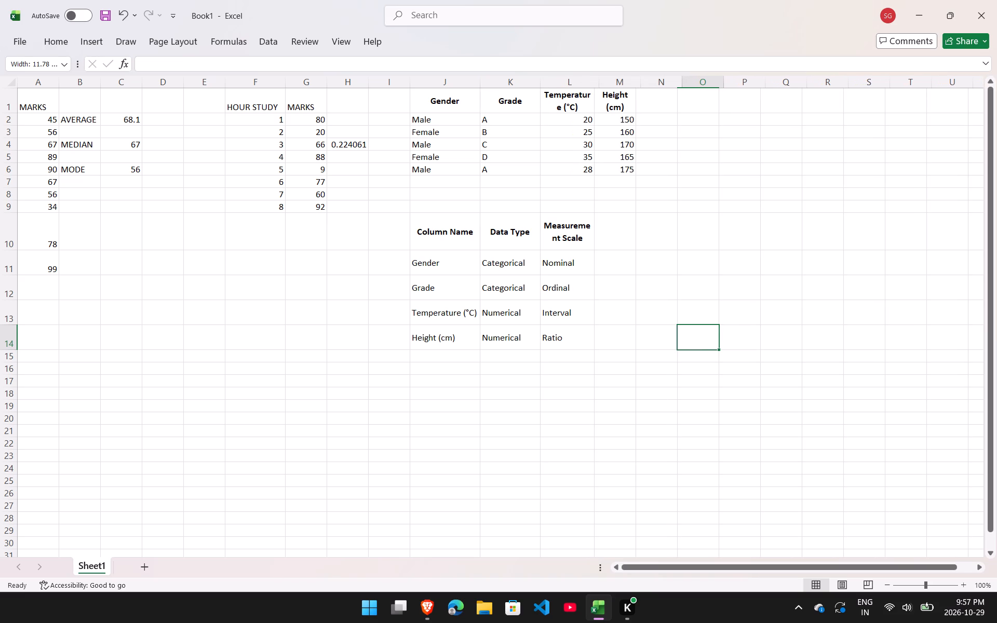
{"action": "scroll", "coordinate": [575, 354], "scroll_direction": "down", "scroll_amount": 2}
{"action": "scroll", "coordinate": [575, 354], "scroll_direction": "up", "scroll_amount": 2}
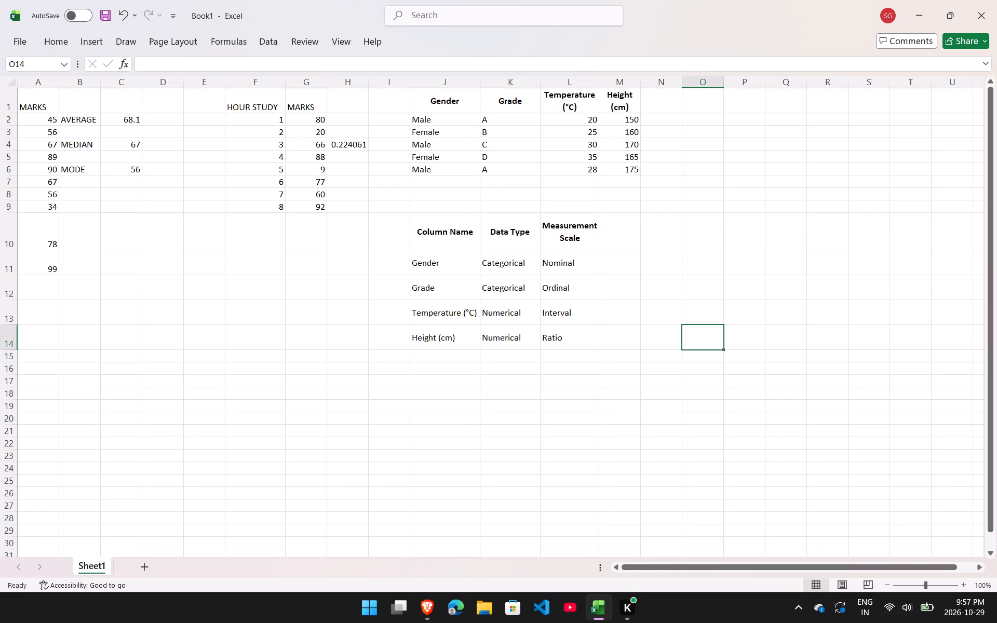
Reduce the heights of rows 10 and 11, keeping row 10 tall enough for the two-line Measurement Scale heading.
{"action": "left_click", "coordinate": [97, 250]}
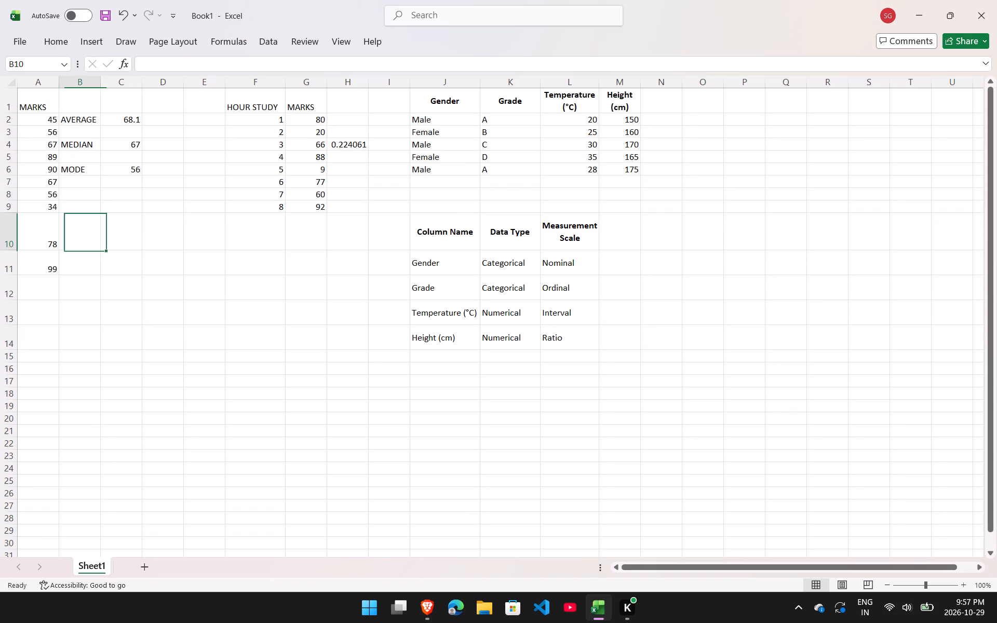
{"action": "left_click_drag", "start_coordinate": [8, 247], "coordinate": [12, 238]}
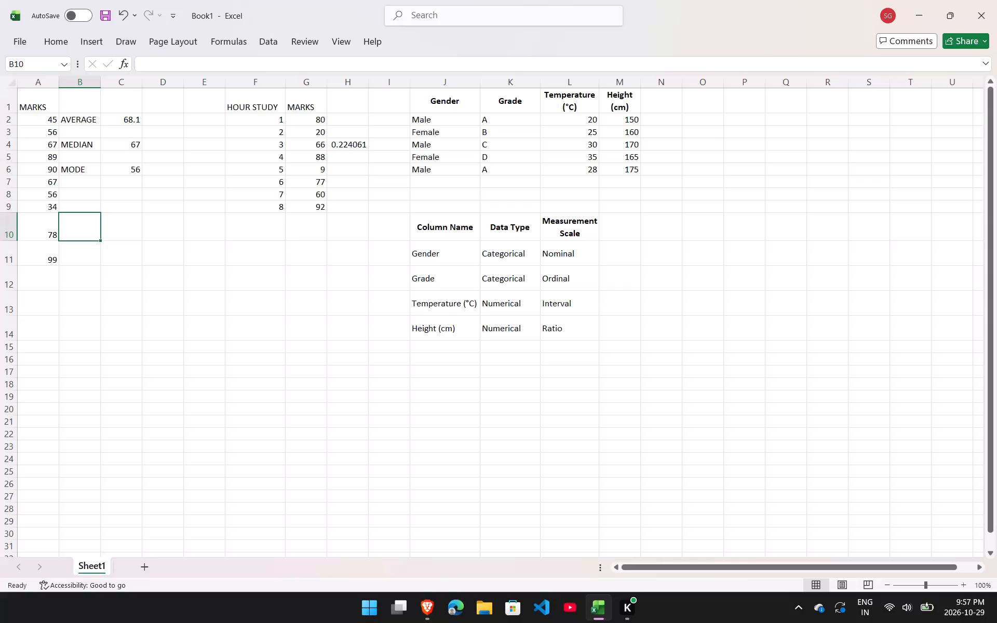
{"action": "left_click", "coordinate": [40, 265]}
{"action": "left_click_drag", "start_coordinate": [9, 266], "coordinate": [13, 255]}
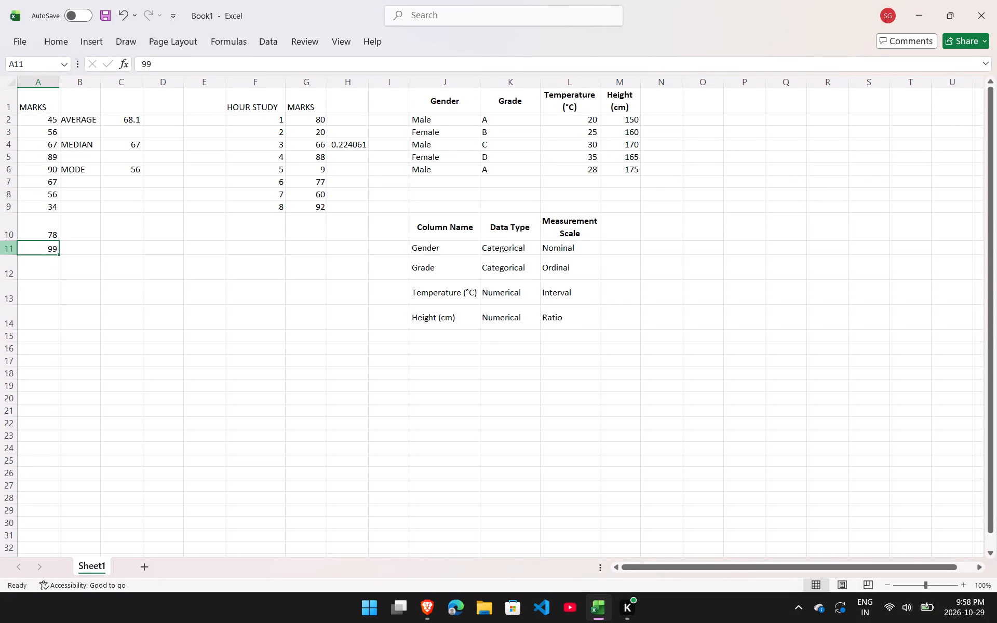
{"action": "left_click_drag", "start_coordinate": [12, 240], "coordinate": [18, 229]}
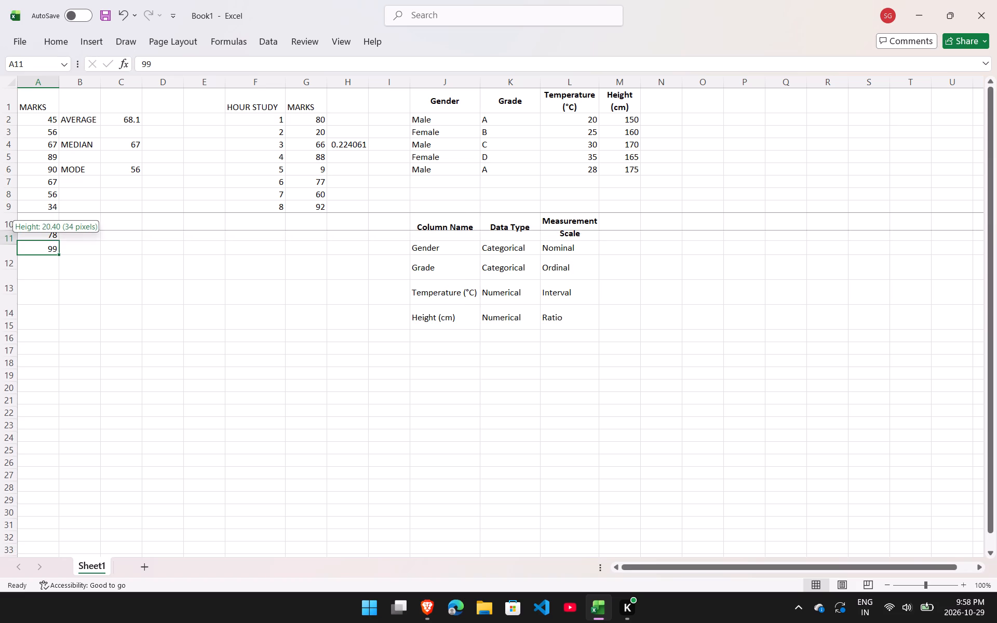
{"action": "left_click_drag", "start_coordinate": [18, 229], "coordinate": [18, 228]}
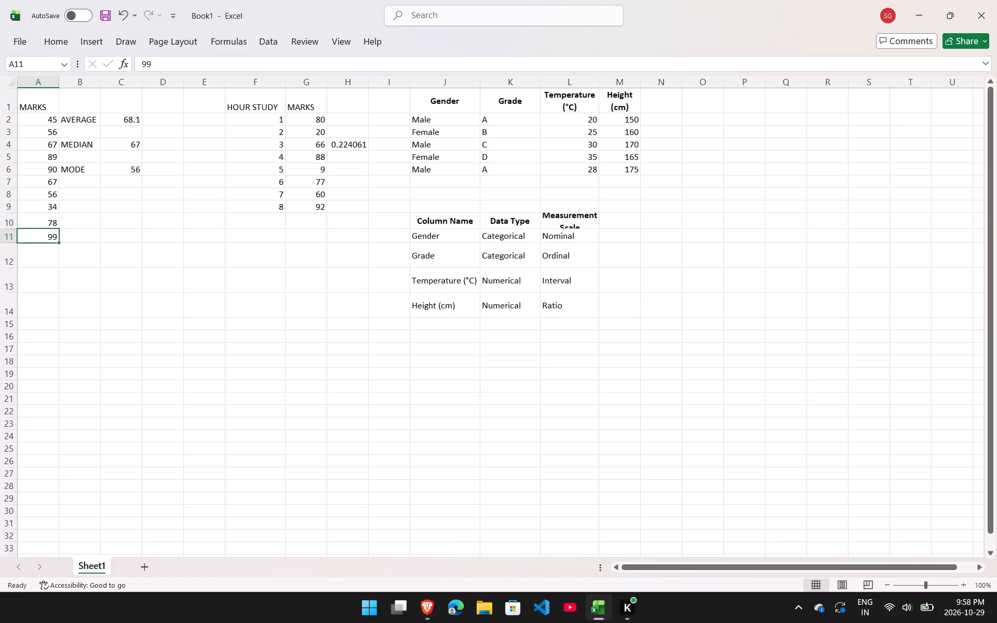
{"action": "left_click_drag", "start_coordinate": [8, 229], "coordinate": [8, 237]}
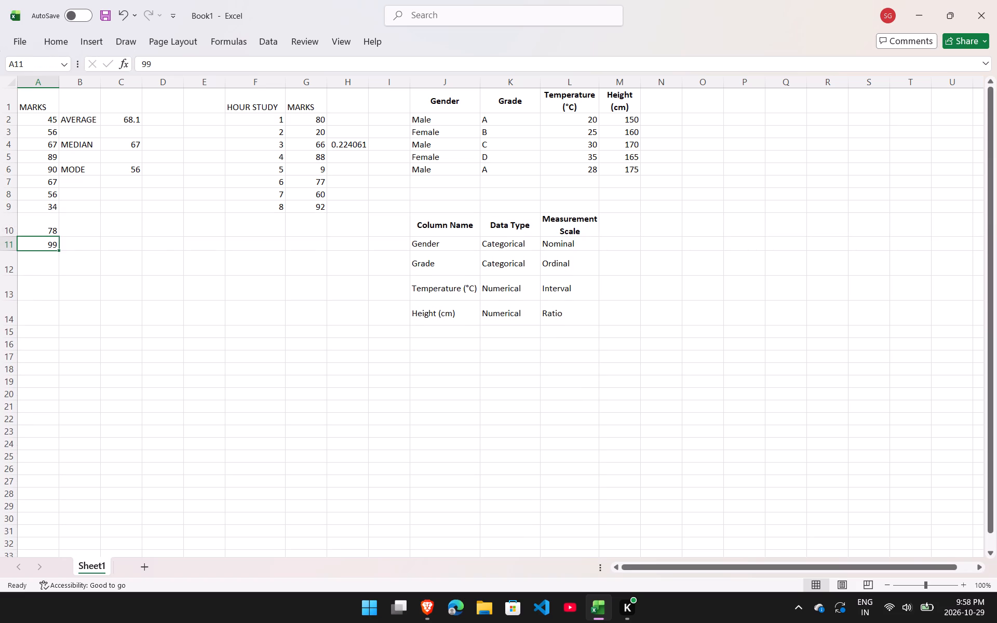
{"action": "left_click", "coordinate": [634, 294]}
{"action": "left_click", "coordinate": [634, 294]}
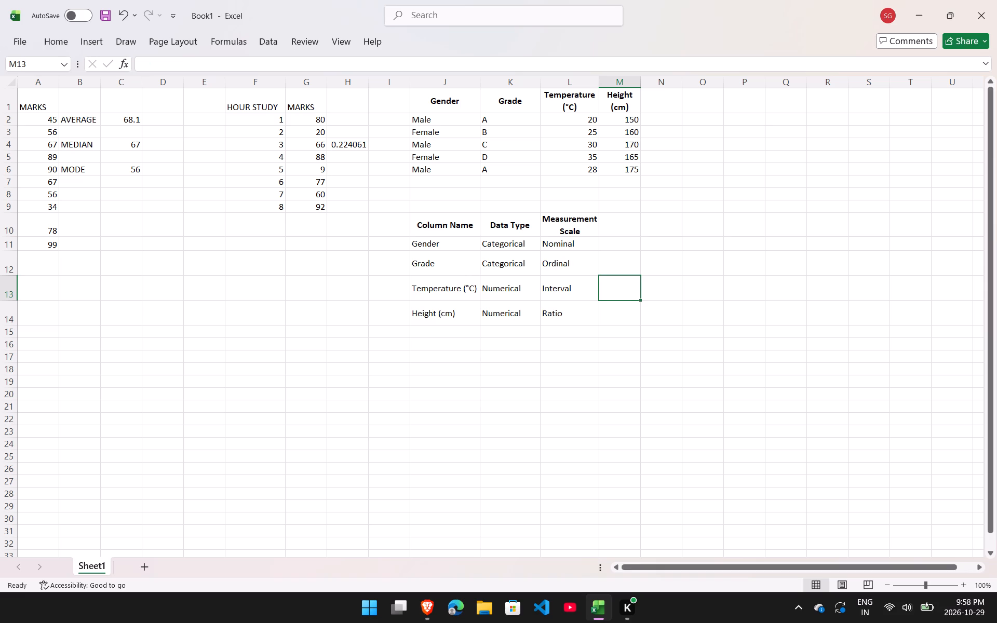
Print the active sheet with Microsoft Print to PDF and choose the Documents folder as the output location.
{"action": "key", "text": "ctrl+p"}
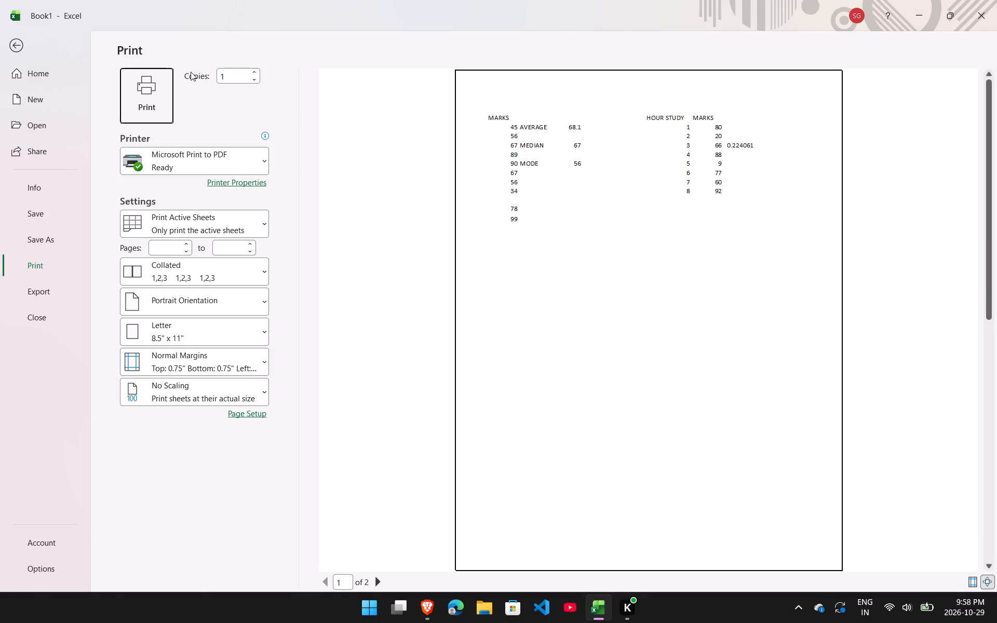
{"action": "left_click", "coordinate": [149, 103]}
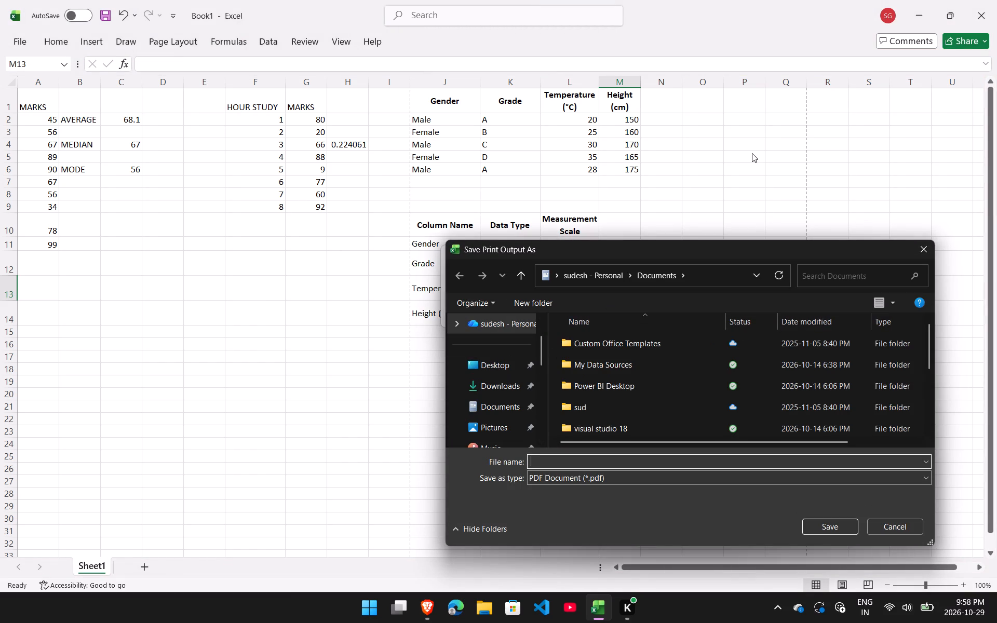
{"action": "left_click_drag", "start_coordinate": [646, 253], "coordinate": [317, 43]}
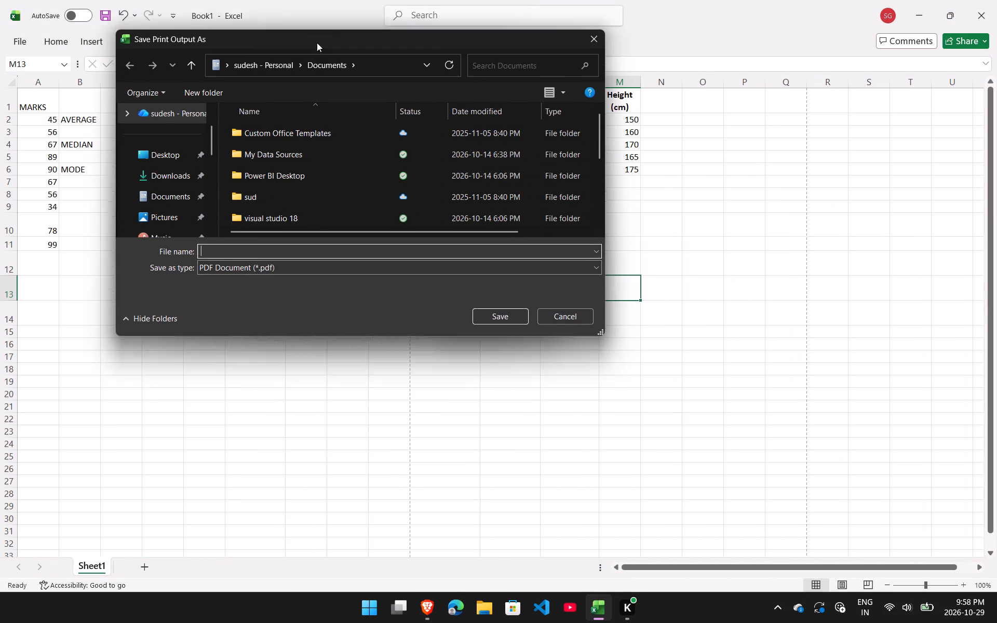
{"action": "left_click_drag", "start_coordinate": [317, 43], "coordinate": [308, 25]}
{"action": "left_click", "coordinate": [134, 142]}
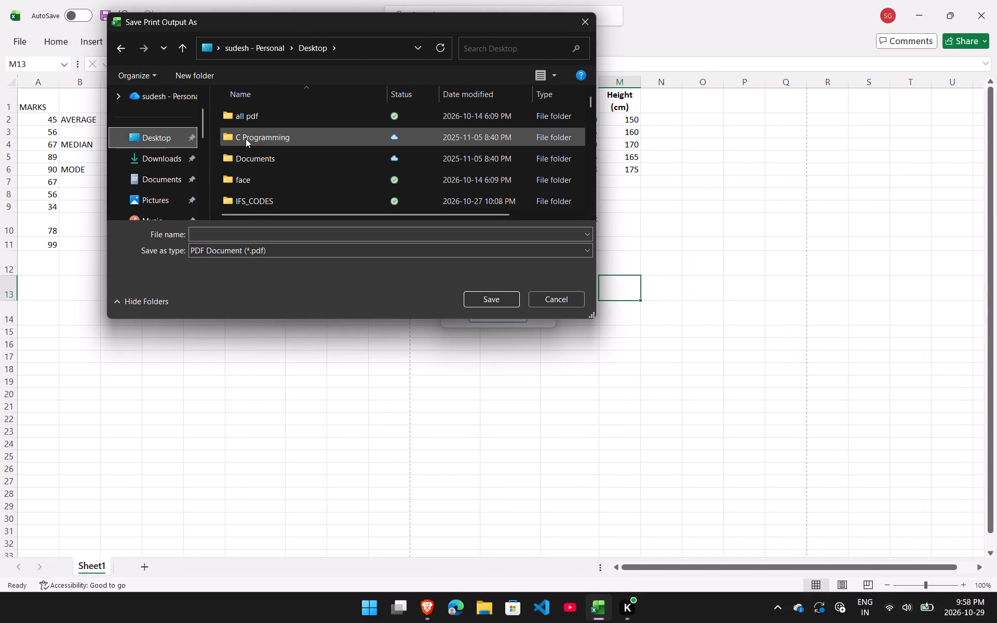
{"action": "left_click", "coordinate": [163, 181]}
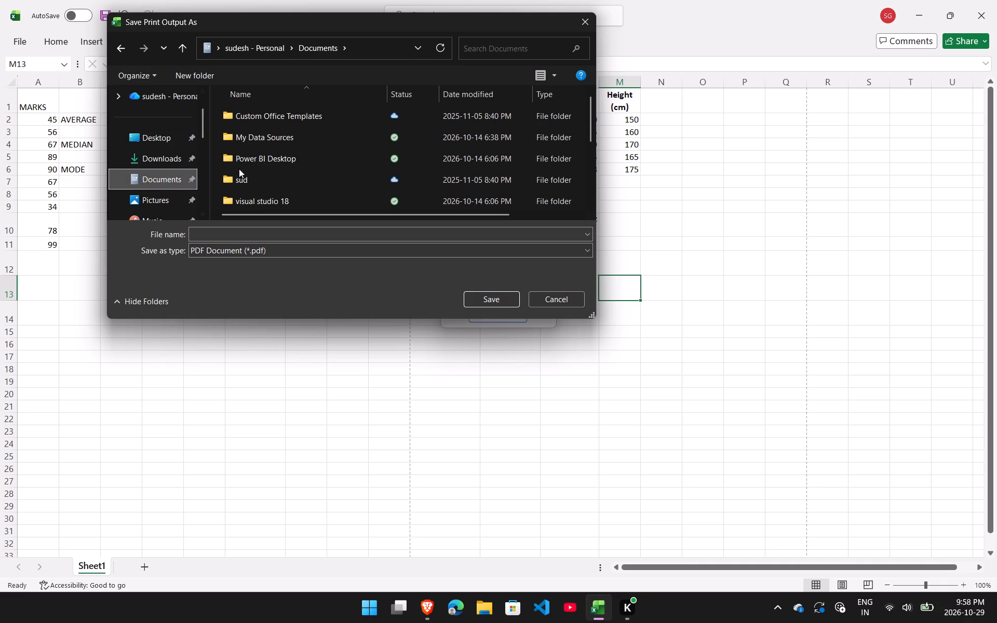
{"action": "scroll", "coordinate": [272, 171], "scroll_direction": "down", "scroll_amount": 10}
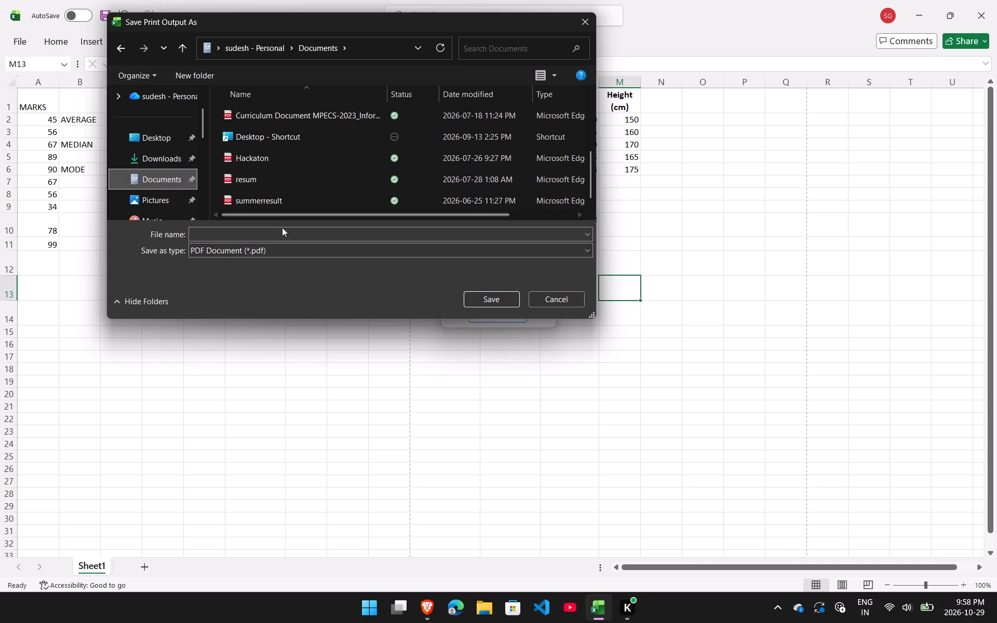
Name the PDF output dasex1 and save it.
{"action": "left_click", "coordinate": [282, 229]}
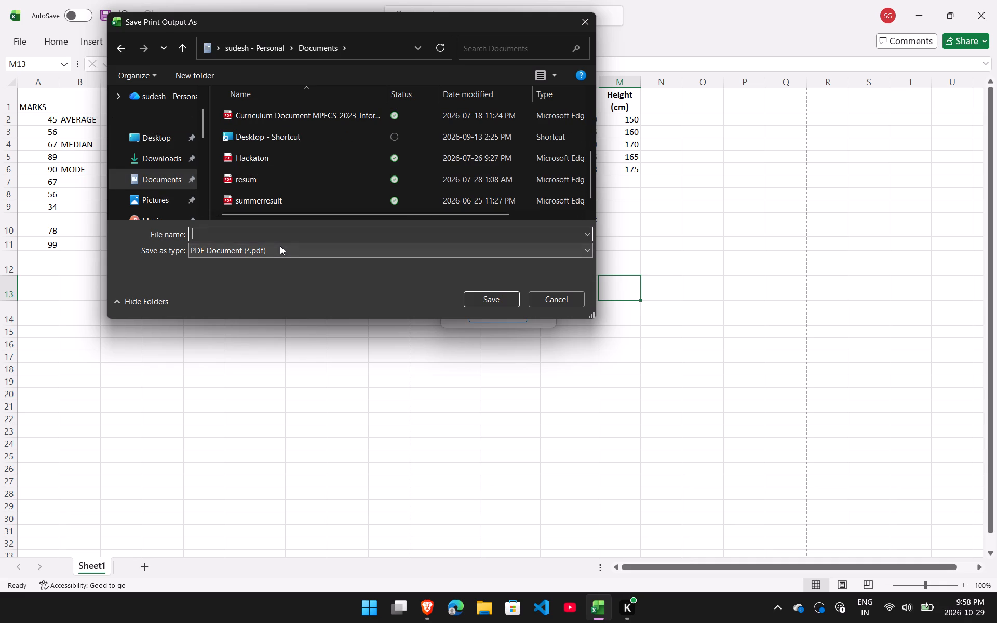
{"action": "type", "text": "ex"}
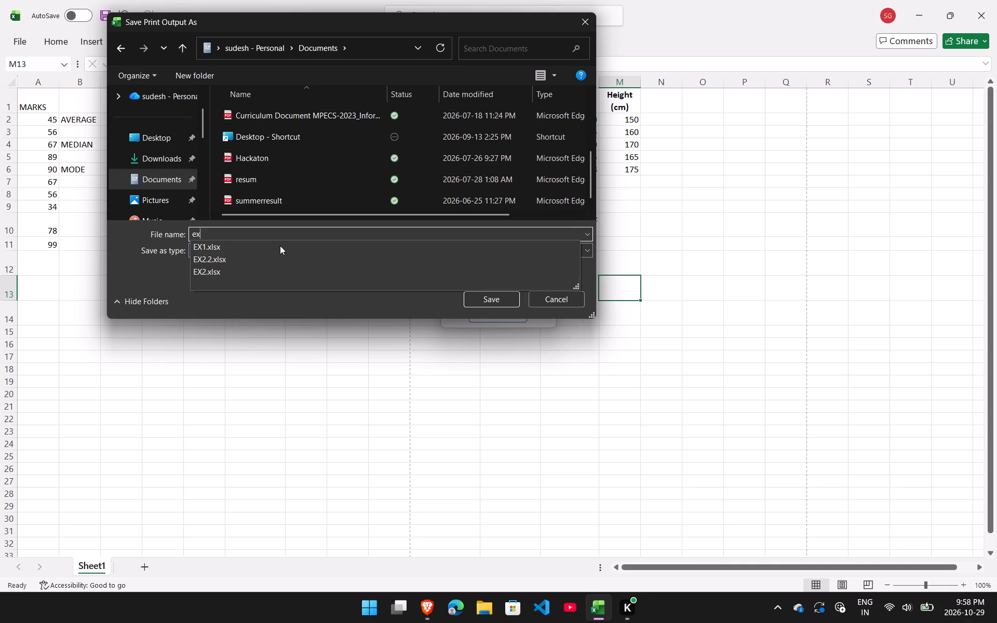
{"action": "key", "text": "1"}
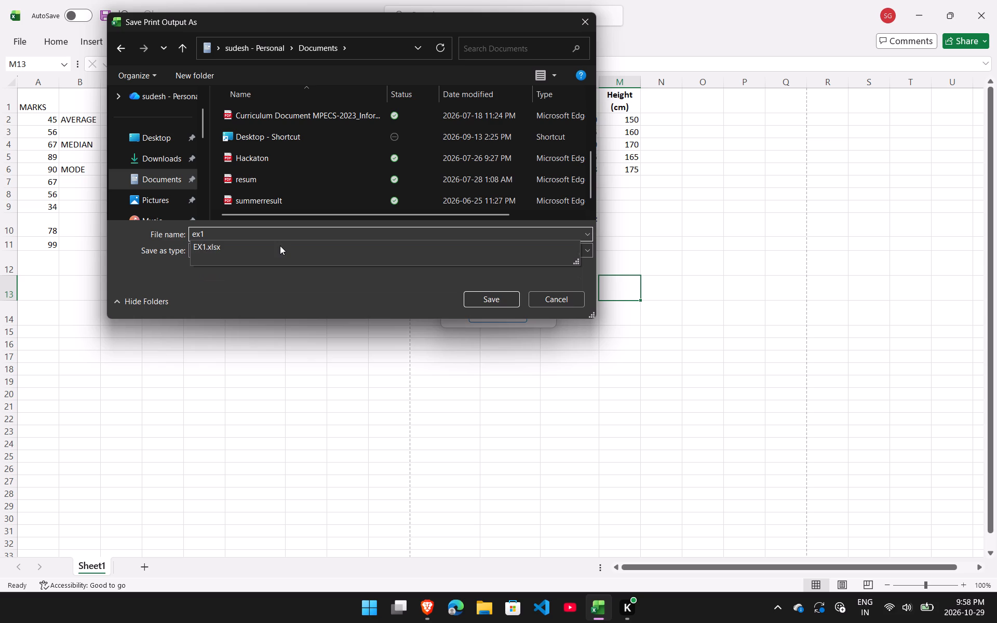
{"action": "key", "text": "BackSpace"}
{"action": "key", "text": "BackSpace"}
{"action": "key", "text": "BackSpace"}
{"action": "key", "text": "BackSpace"}
{"action": "key", "text": "BackSpace"}
{"action": "type", "text": "das"}
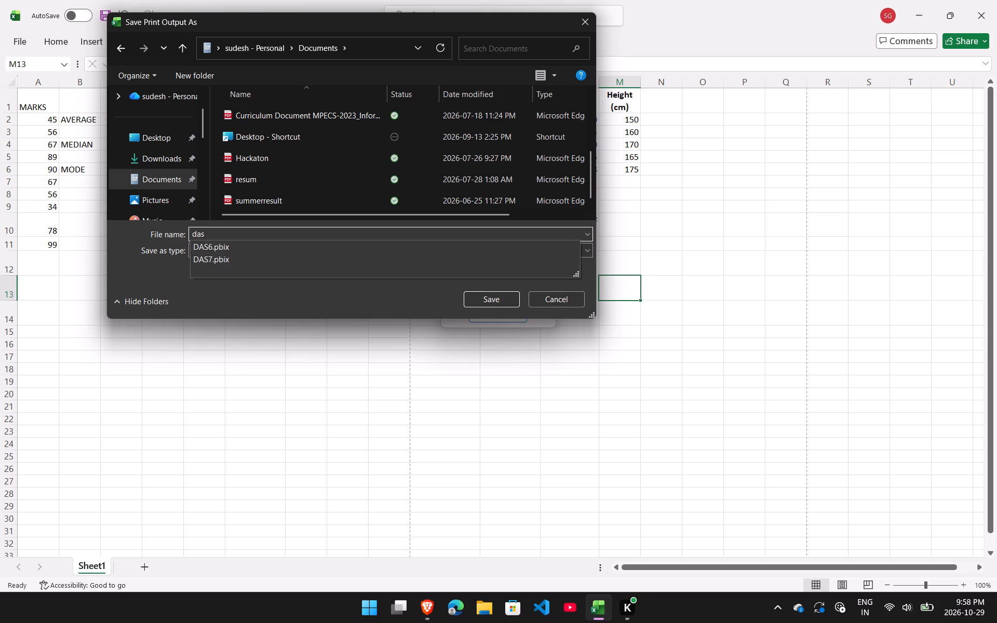
{"action": "type", "text": "ex1"}
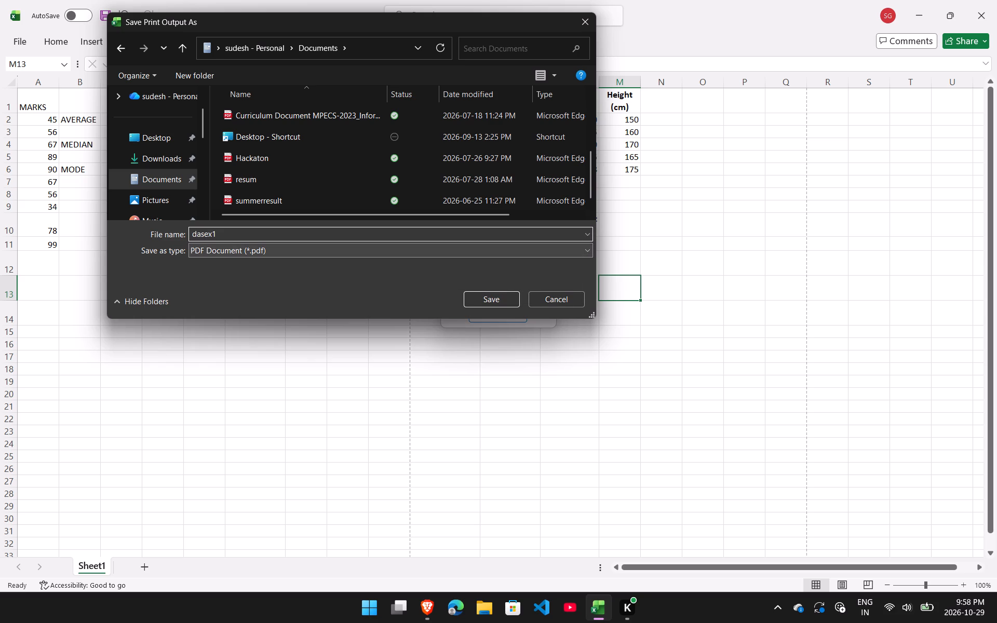
{"action": "left_click", "coordinate": [491, 299]}
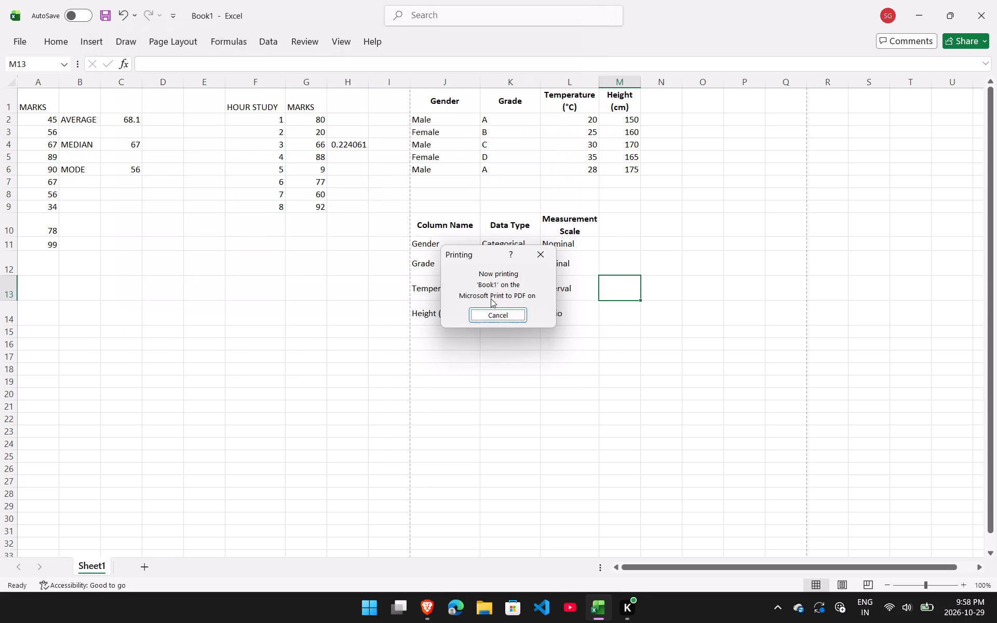
Close the Book1 workbook without saving its changes.
{"action": "left_click", "coordinate": [988, 6]}
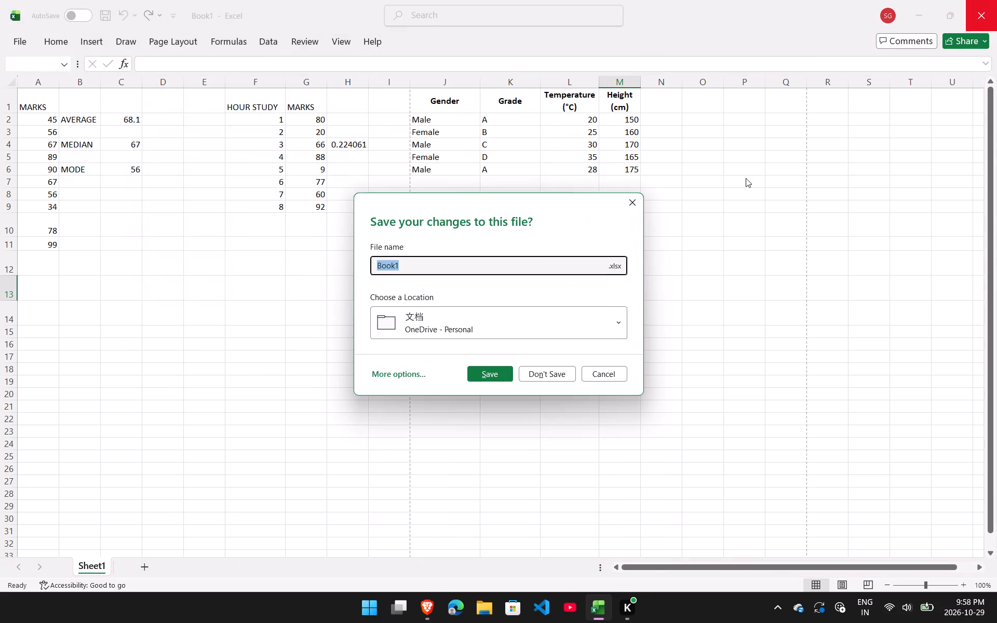
{"action": "left_click", "coordinate": [548, 368]}
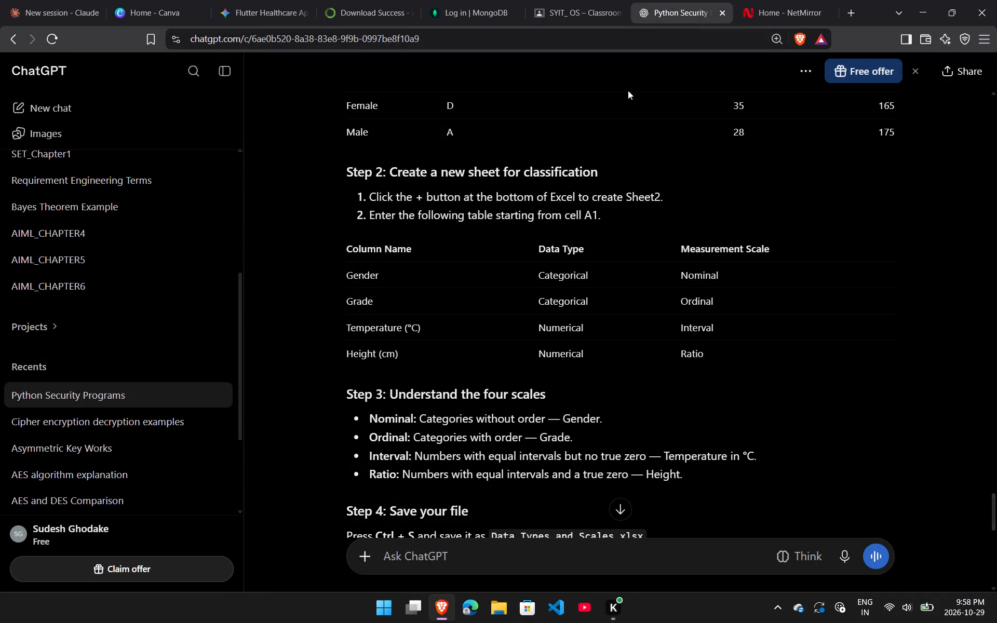
Launch Excel again and create a new blank workbook.
{"action": "left_click", "coordinate": [385, 611]}
{"action": "scroll", "coordinate": [479, 440], "scroll_direction": "down", "scroll_amount": 4}
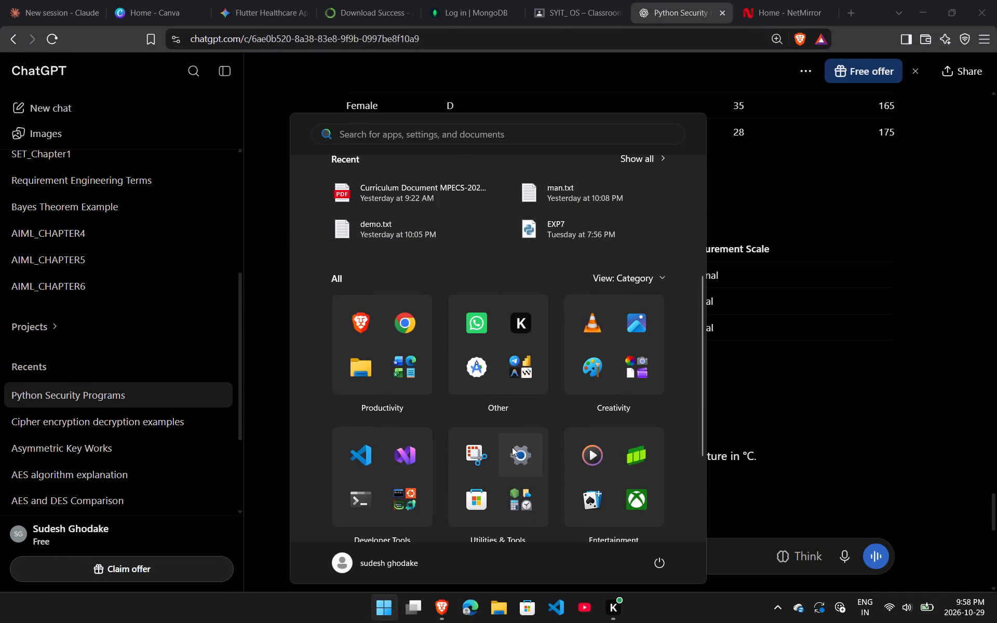
{"action": "scroll", "coordinate": [512, 447], "scroll_direction": "down", "scroll_amount": 2}
{"action": "scroll", "coordinate": [512, 447], "scroll_direction": "up", "scroll_amount": 3}
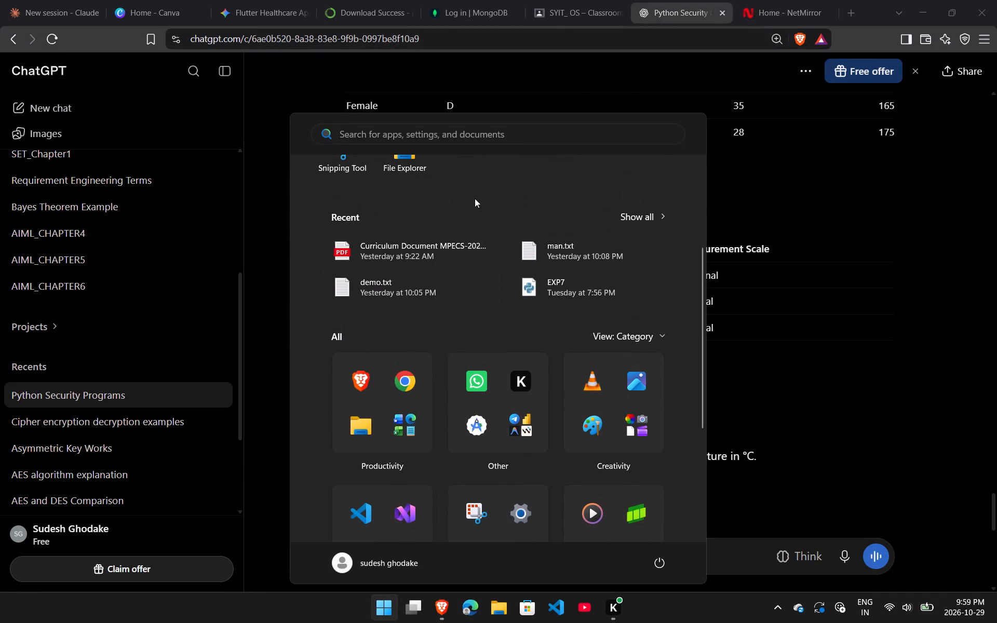
{"action": "key", "text": "w"}
{"action": "key", "text": "BackSpace"}
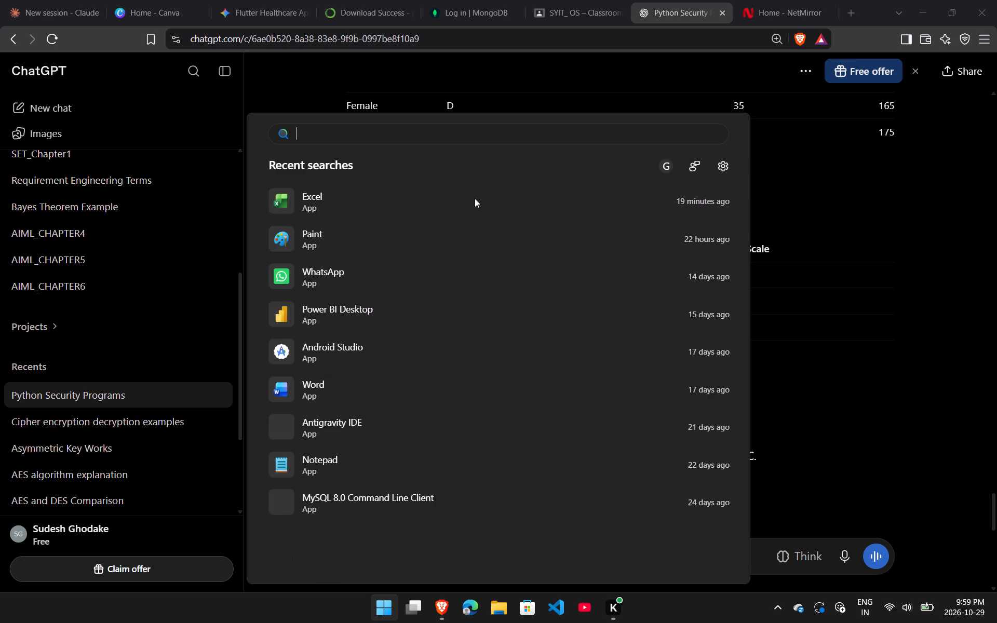
{"action": "type", "text": "ex"}
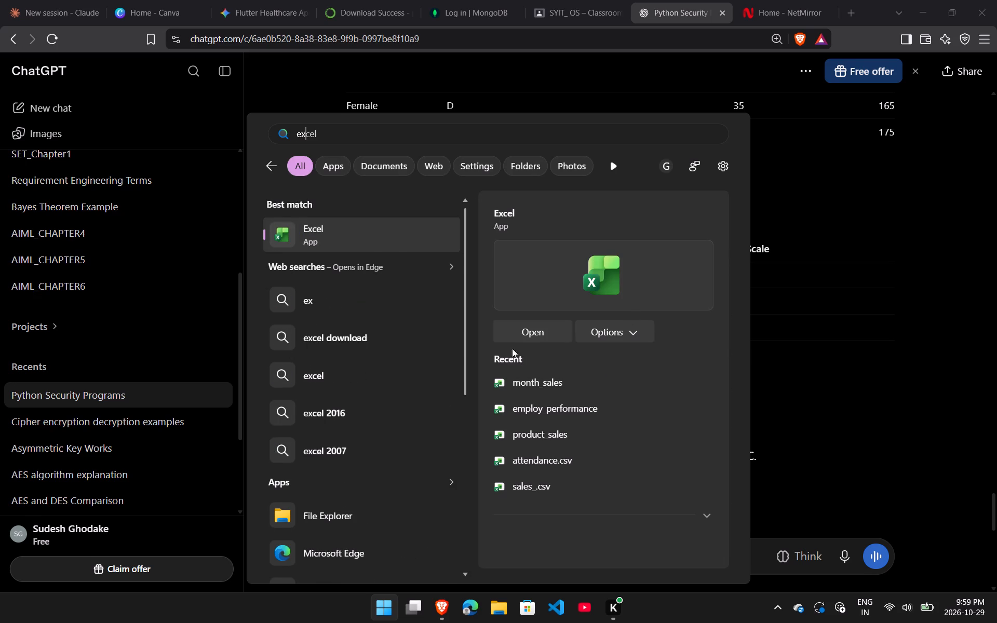
{"action": "left_click", "coordinate": [529, 335]}
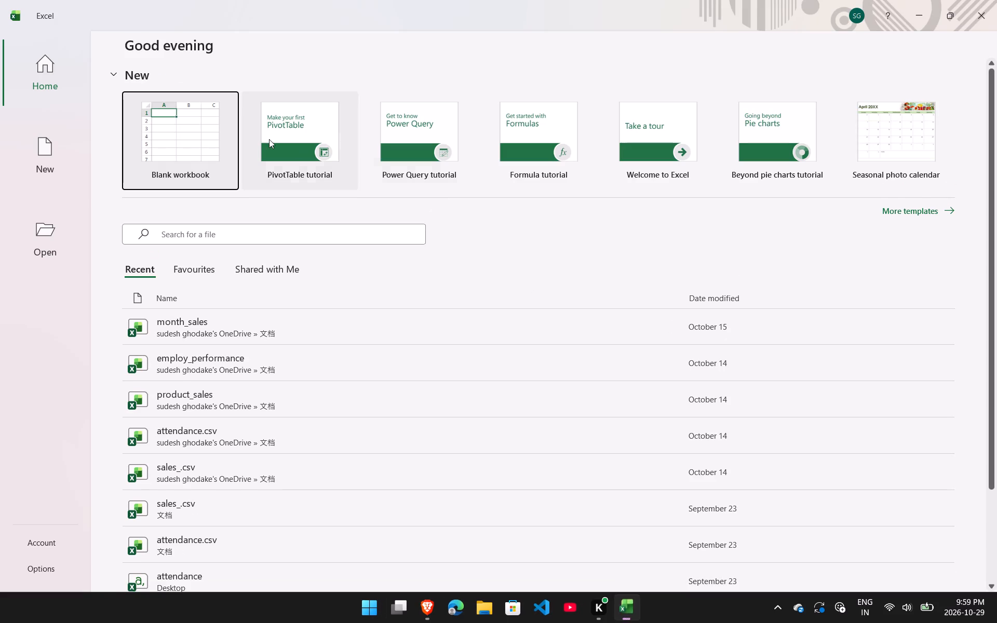
{"action": "left_click", "coordinate": [174, 139]}
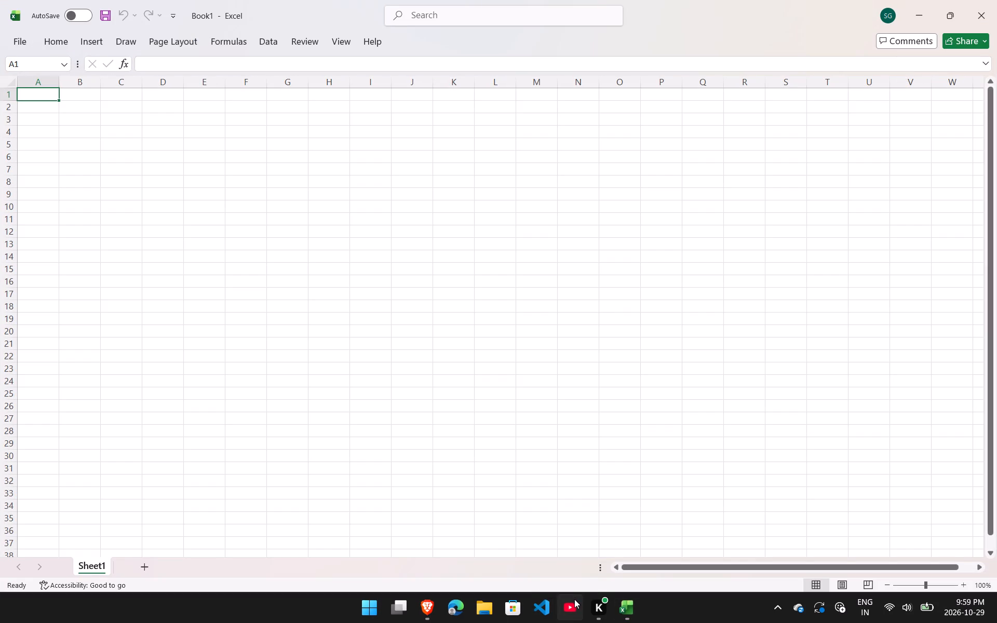
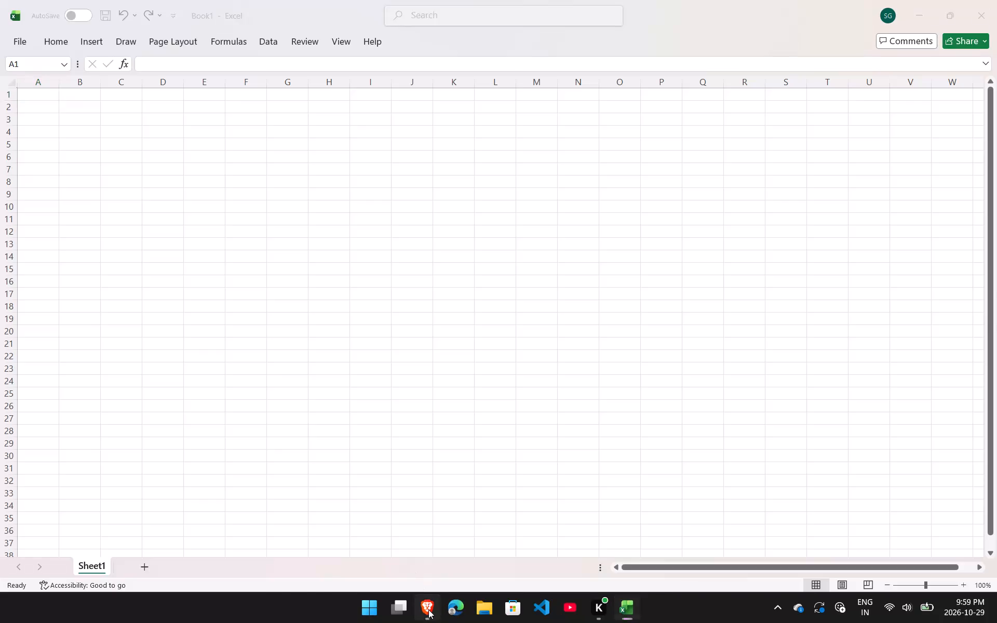
Read the Experiment 2 instructions in the lab manual in the Brave browser, covering the Analysis ToolPak prerequisite, box plot, regression and t-test.
{"action": "scroll", "coordinate": [458, 376], "scroll_direction": "down", "scroll_amount": 1}
{"action": "left_click", "coordinate": [613, 0]}
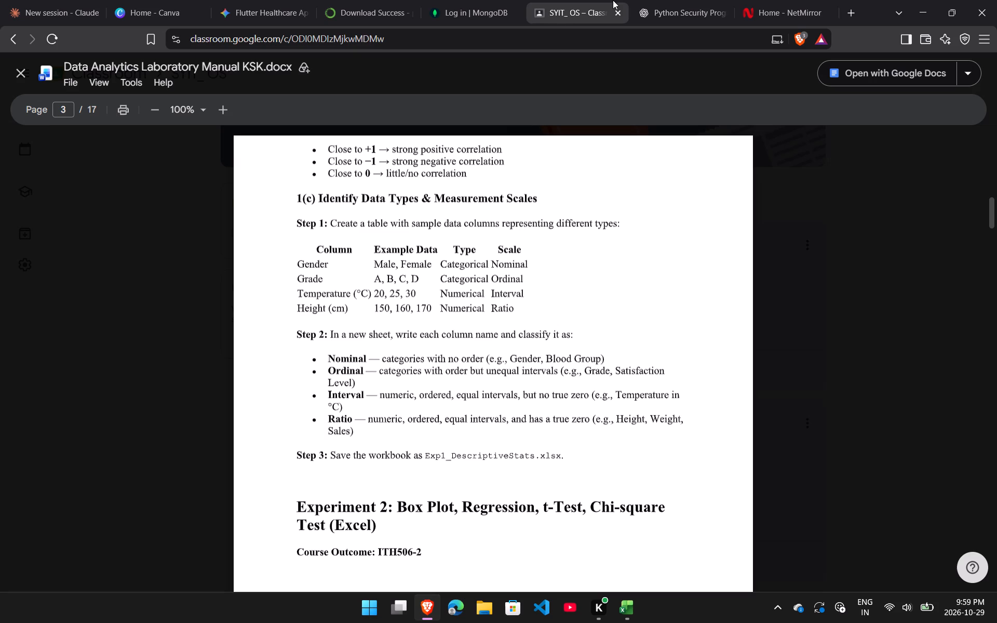
{"action": "scroll", "coordinate": [444, 435], "scroll_direction": "down", "scroll_amount": 3}
{"action": "scroll", "coordinate": [444, 435], "scroll_direction": "up", "scroll_amount": 1}
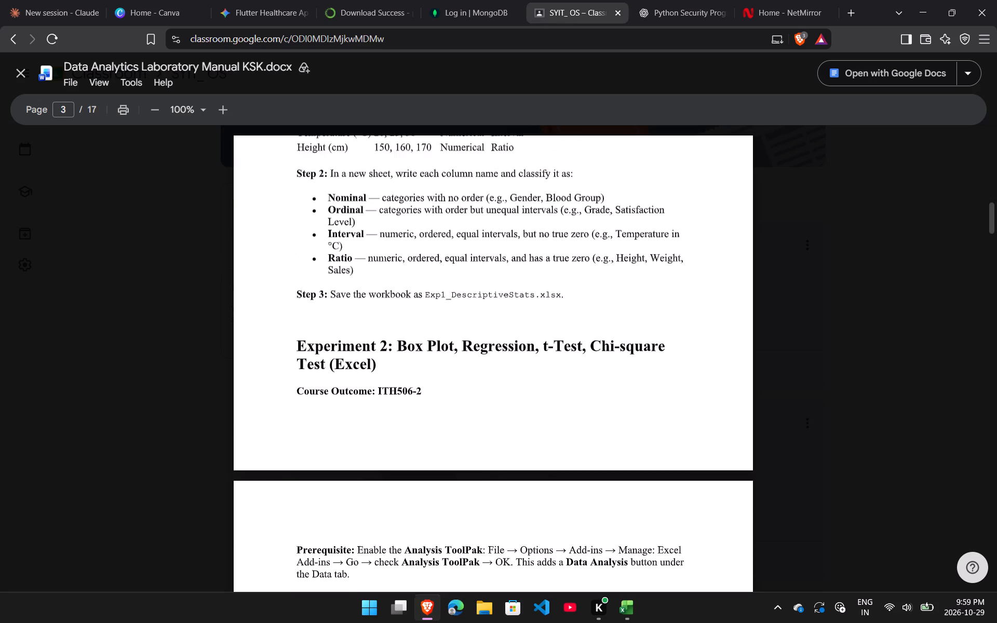
{"action": "scroll", "coordinate": [444, 435], "scroll_direction": "up", "scroll_amount": 2}
{"action": "scroll", "coordinate": [444, 435], "scroll_direction": "down", "scroll_amount": 4}
{"action": "scroll", "coordinate": [444, 434], "scroll_direction": "up", "scroll_amount": 1}
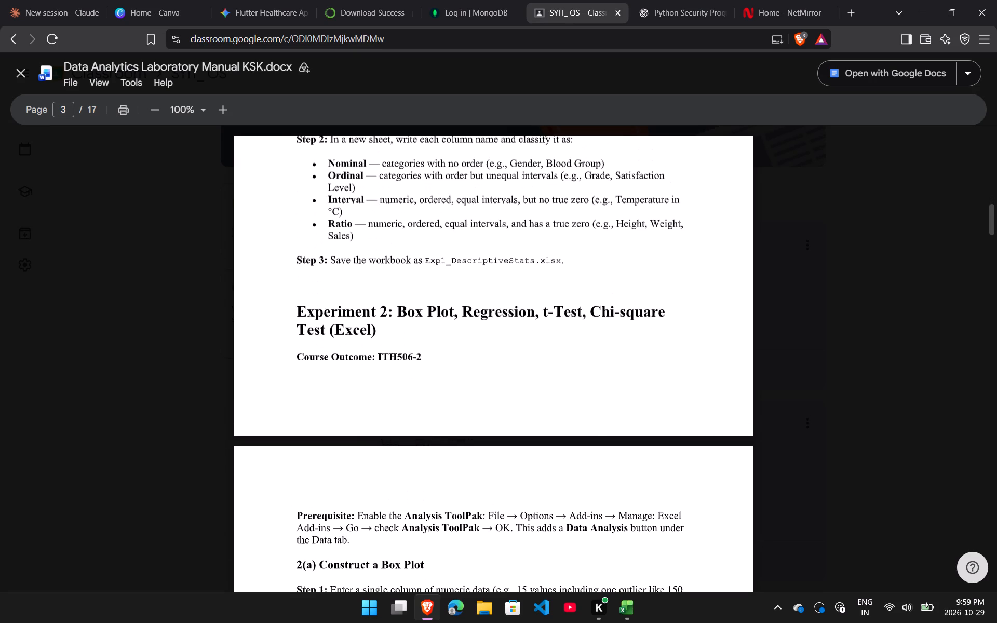
{"action": "scroll", "coordinate": [443, 434], "scroll_direction": "down", "scroll_amount": 2}
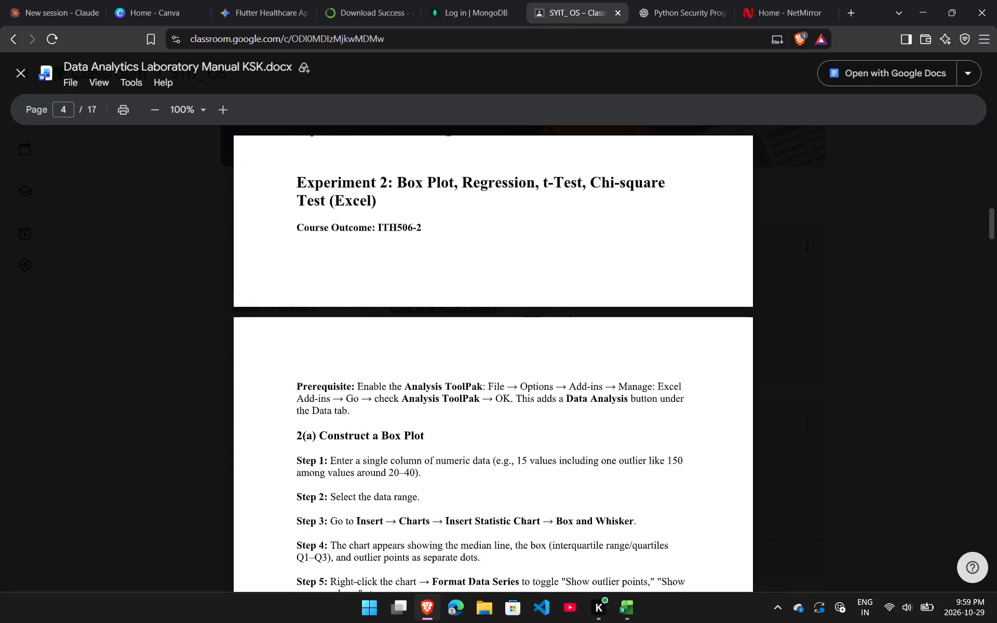
{"action": "scroll", "coordinate": [509, 351], "scroll_direction": "down", "scroll_amount": 1}
{"action": "scroll", "coordinate": [509, 351], "scroll_direction": "up", "scroll_amount": 1}
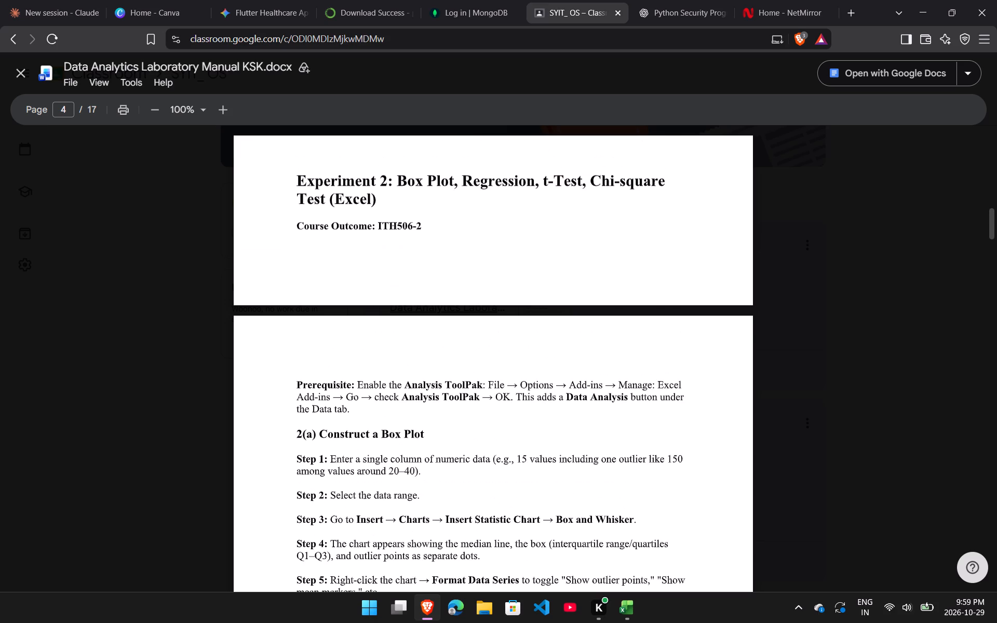
{"action": "scroll", "coordinate": [509, 351], "scroll_direction": "down", "scroll_amount": 3}
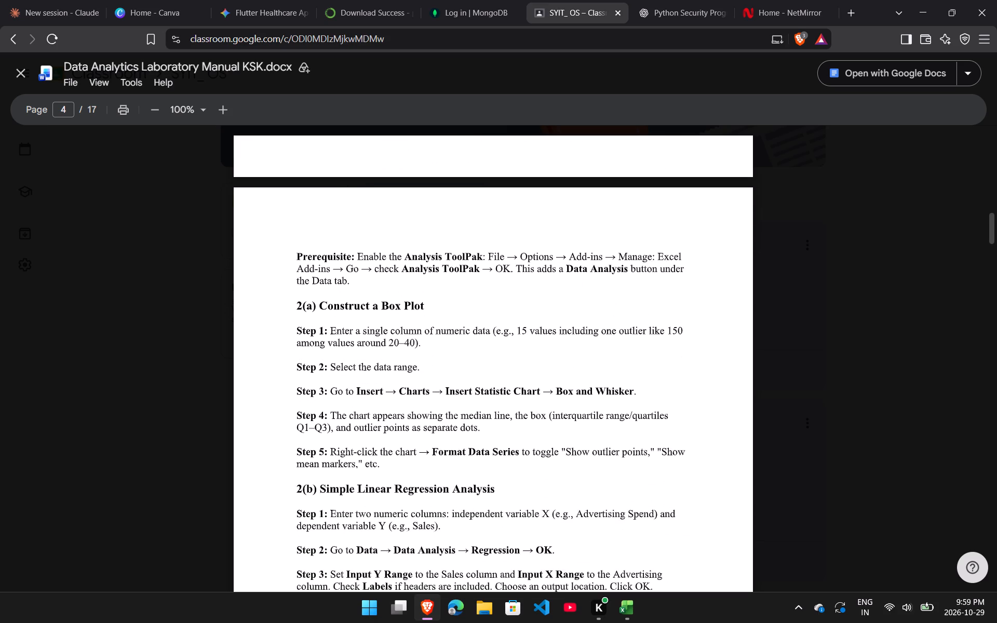
{"action": "scroll", "coordinate": [509, 351], "scroll_direction": "down", "scroll_amount": 4}
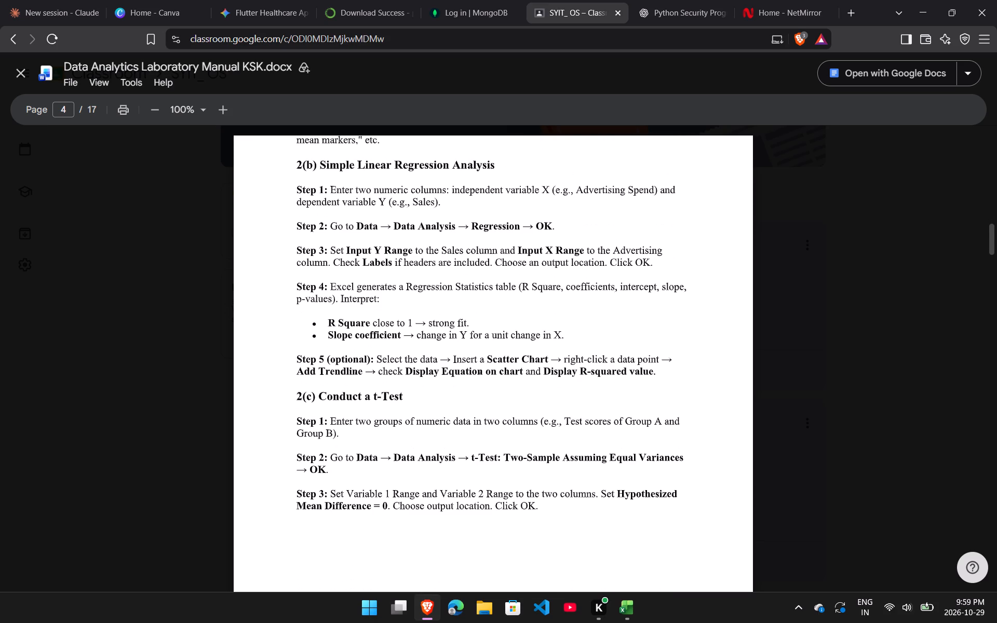
{"action": "scroll", "coordinate": [509, 351], "scroll_direction": "up", "scroll_amount": 5}
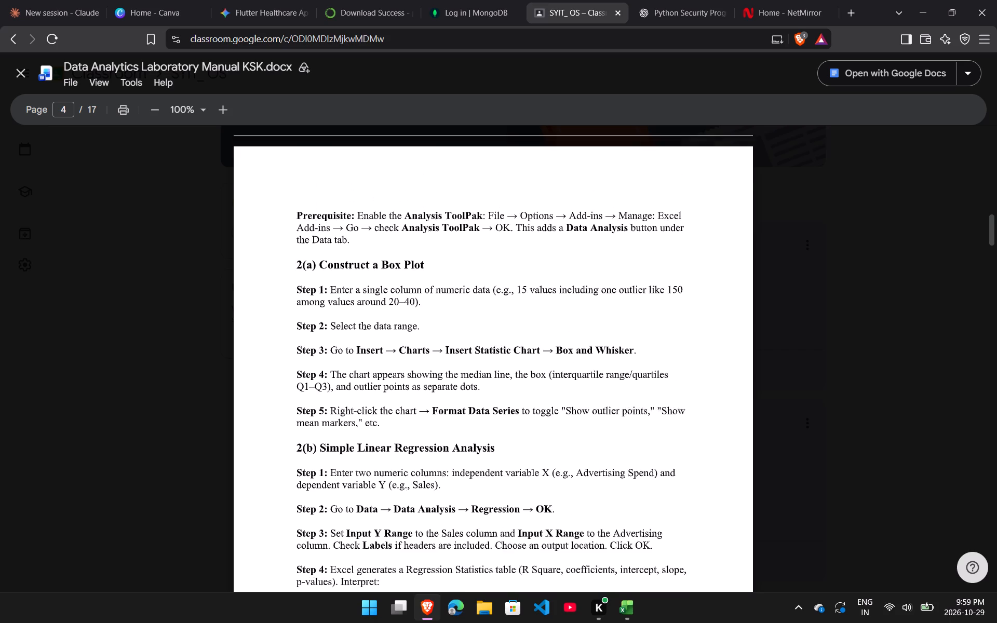
{"action": "scroll", "coordinate": [509, 351], "scroll_direction": "up", "scroll_amount": 3}
{"action": "scroll", "coordinate": [509, 351], "scroll_direction": "down", "scroll_amount": 3}
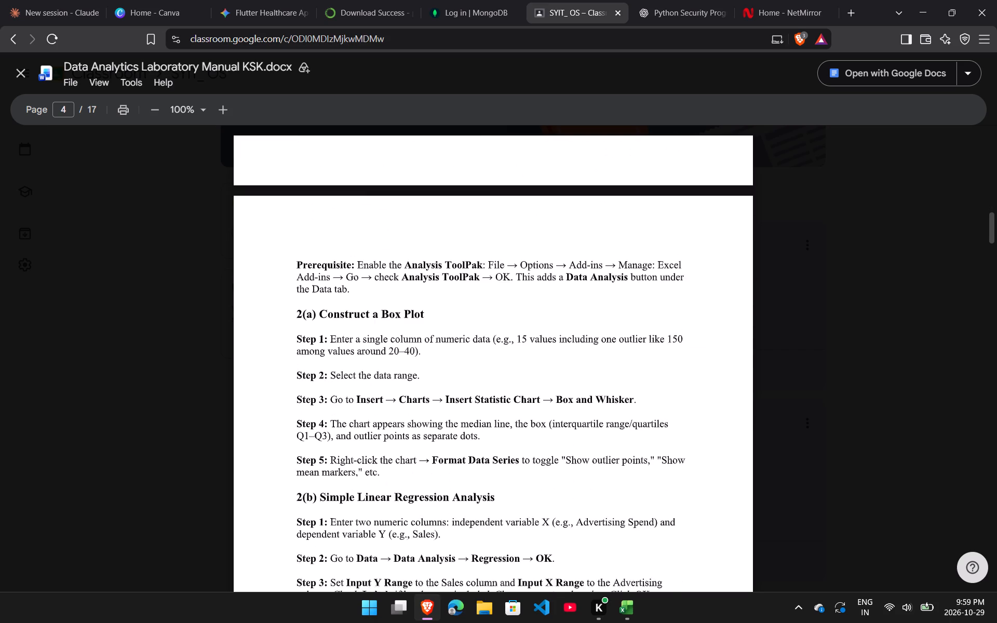
{"action": "scroll", "coordinate": [509, 351], "scroll_direction": "down", "scroll_amount": 1}
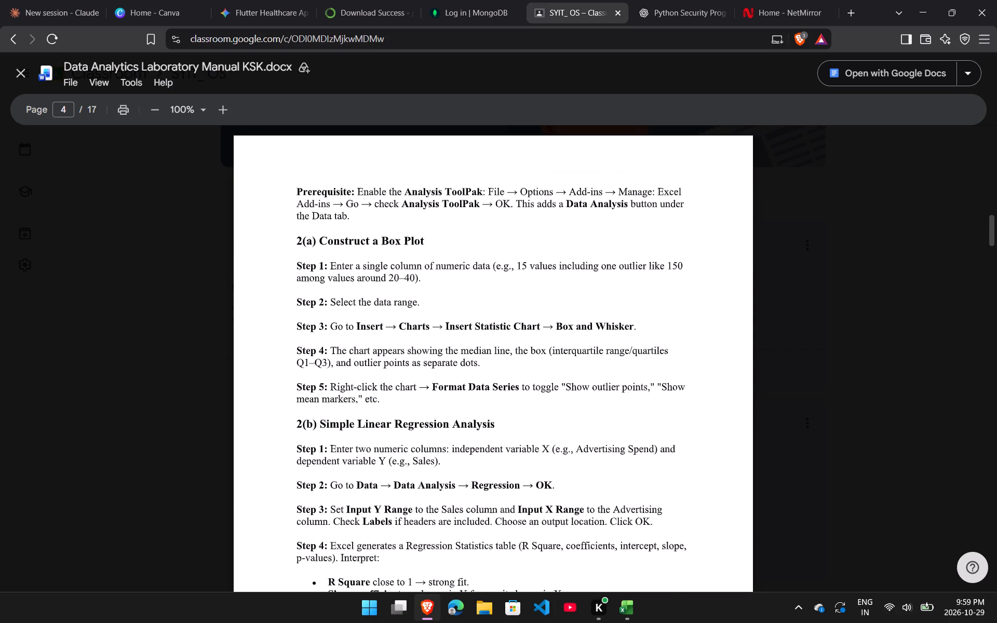
{"action": "scroll", "coordinate": [509, 351], "scroll_direction": "down", "scroll_amount": 1}
{"action": "scroll", "coordinate": [509, 351], "scroll_direction": "up", "scroll_amount": 2}
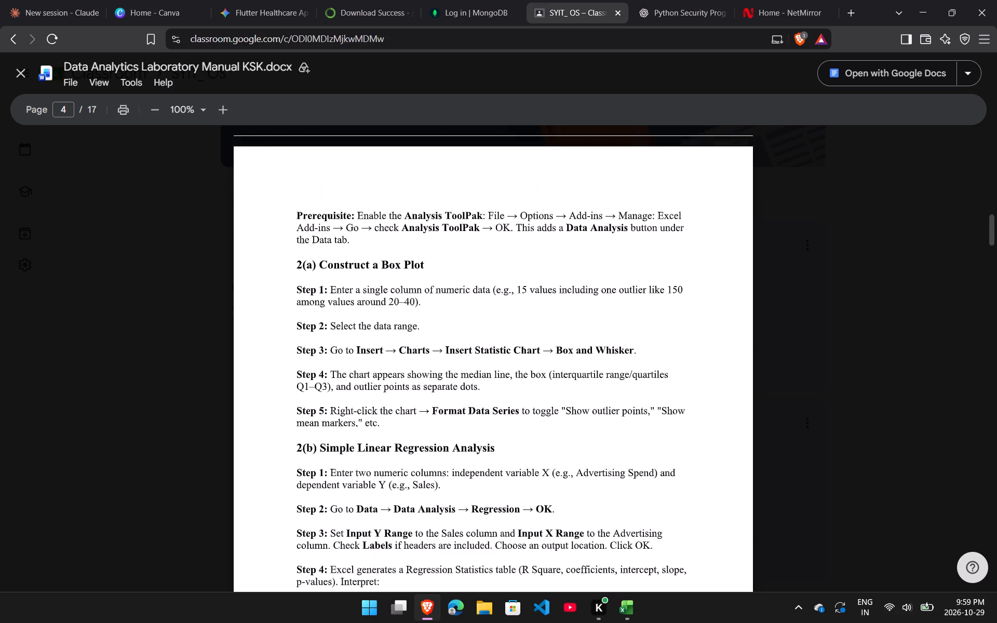
{"action": "scroll", "coordinate": [509, 351], "scroll_direction": "down", "scroll_amount": 2}
{"action": "scroll", "coordinate": [509, 351], "scroll_direction": "up", "scroll_amount": 1}
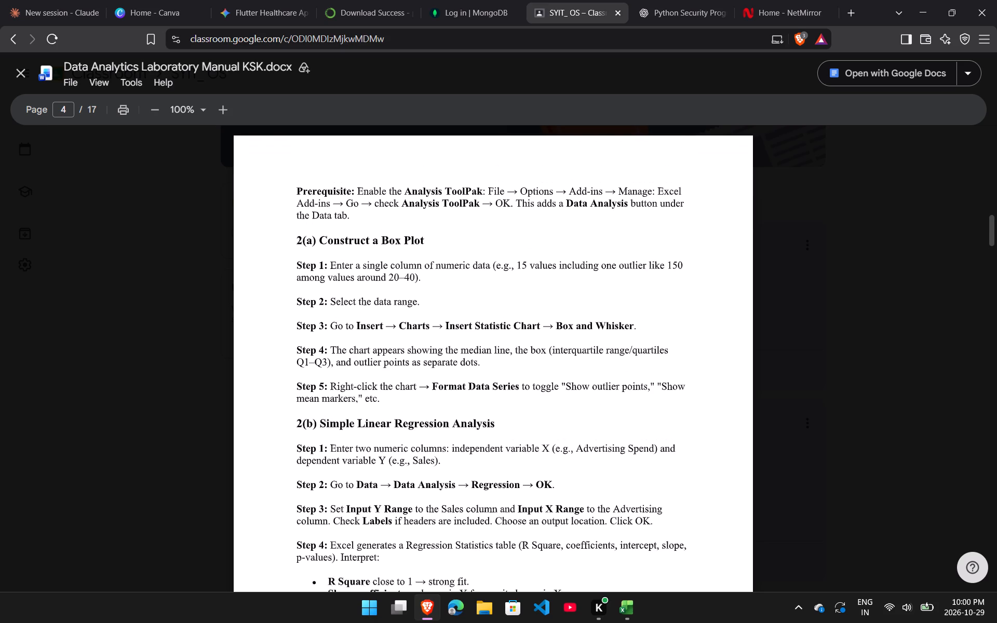
{"action": "scroll", "coordinate": [509, 351], "scroll_direction": "down", "scroll_amount": 1}
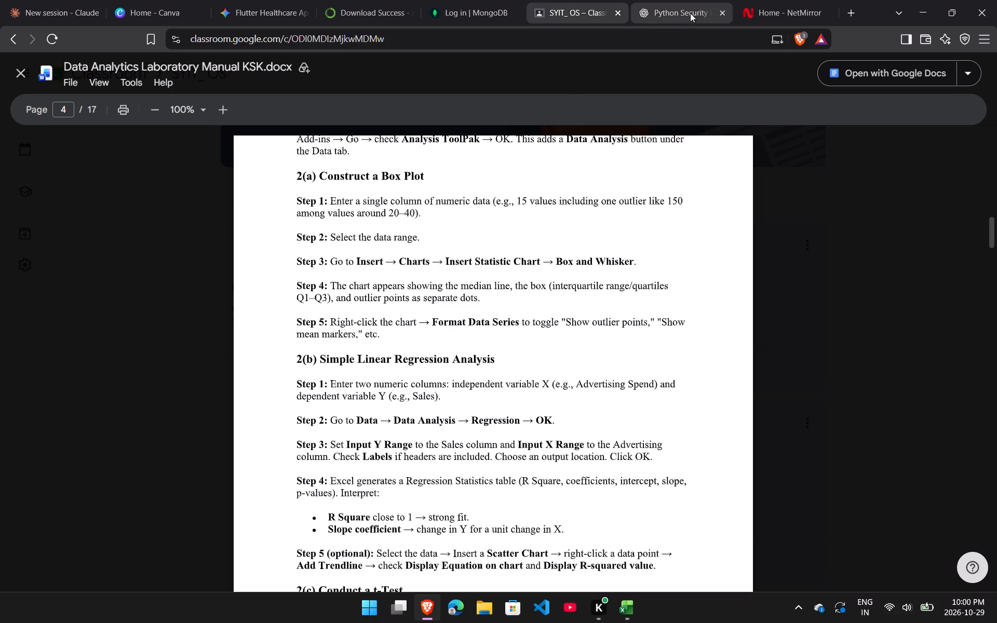
Switch to the blank Excel workbook and enter the column header PRICES in cell A1.
{"action": "left_click", "coordinate": [623, 609]}
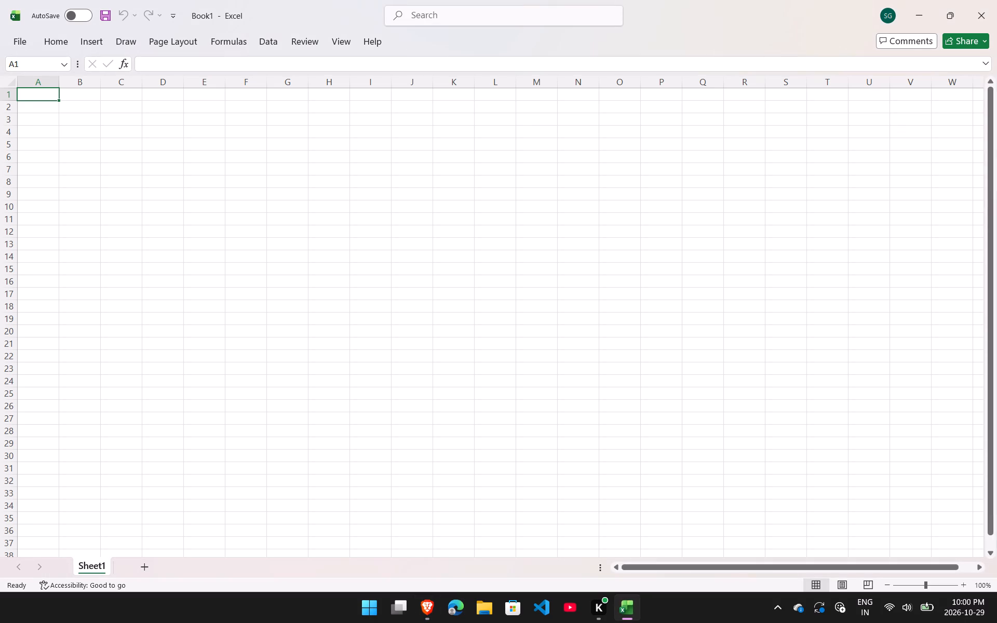
{"action": "type", "text": "data"}
{"action": "key", "text": "BackSpace"}
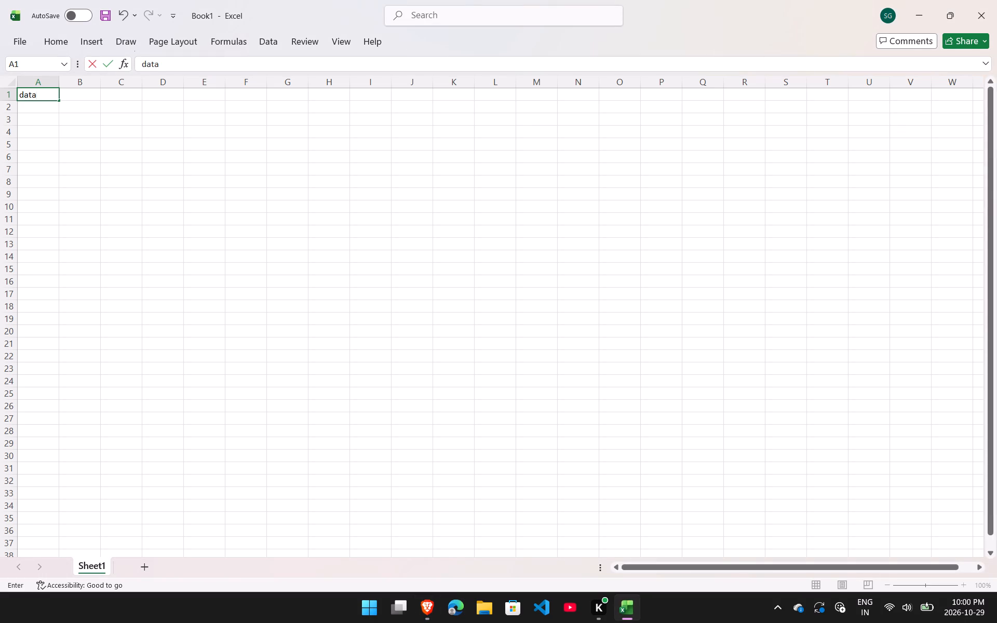
{"action": "key", "text": "BackSpace"}
{"action": "key", "text": "BackSpace"}
{"action": "key", "text": "BackSpace"}
{"action": "key", "text": "BackSpace"}
{"action": "type", "text": "prices"}
{"action": "type", "text": "PR"}
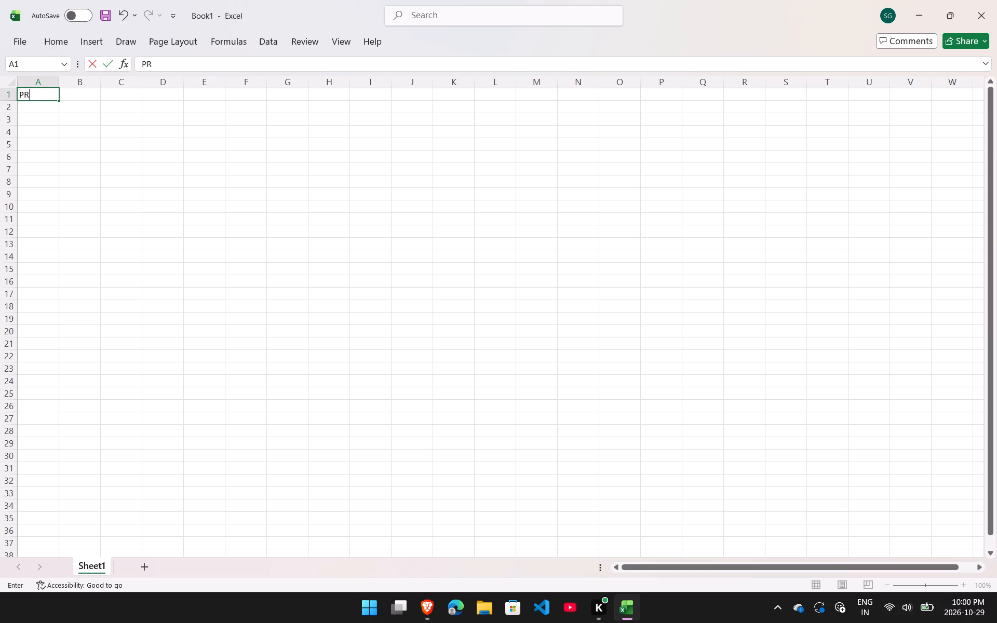
{"action": "type", "text": "ICES"}
{"action": "key", "text": "Return"}
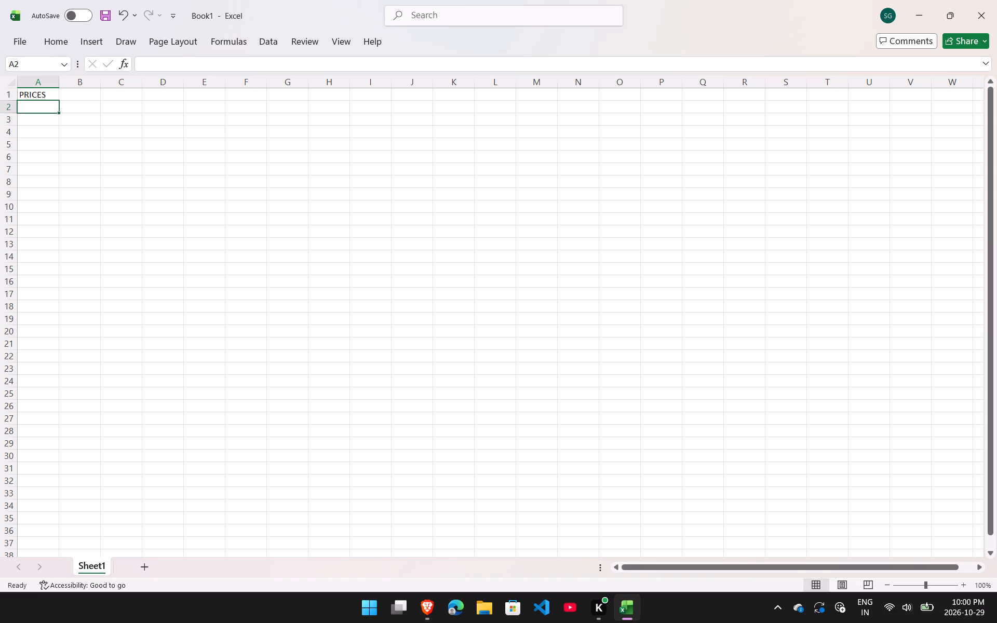
Enter the values 50, 40, 35, 15 and 25 in cells A2 to A6 under the PRICES header.
{"action": "type", "text": "50"}
{"action": "key", "text": "Down"}
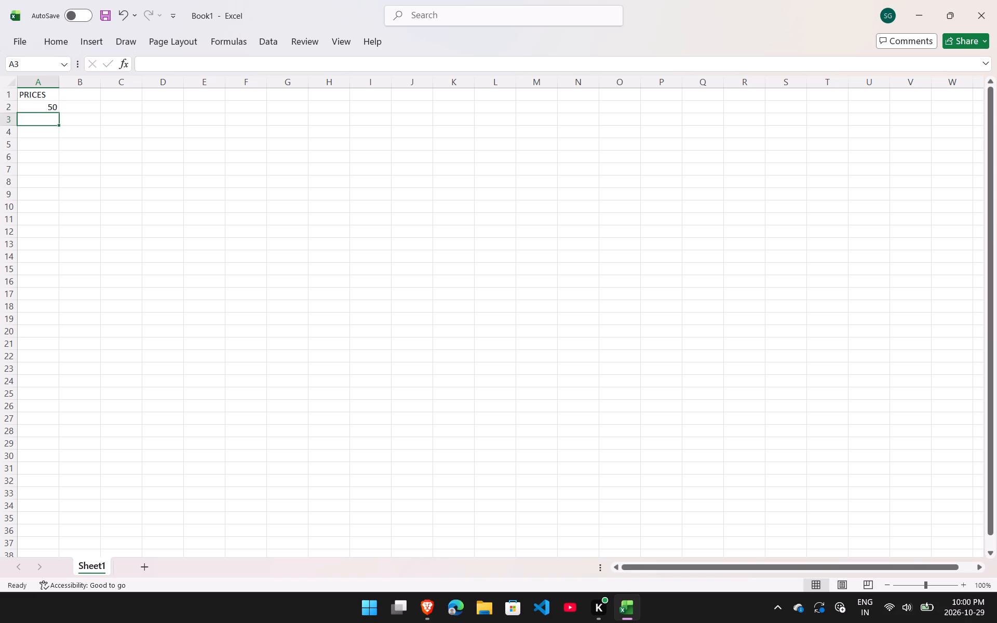
{"action": "type", "text": "40"}
{"action": "key", "text": "Down"}
{"action": "type", "text": "35"}
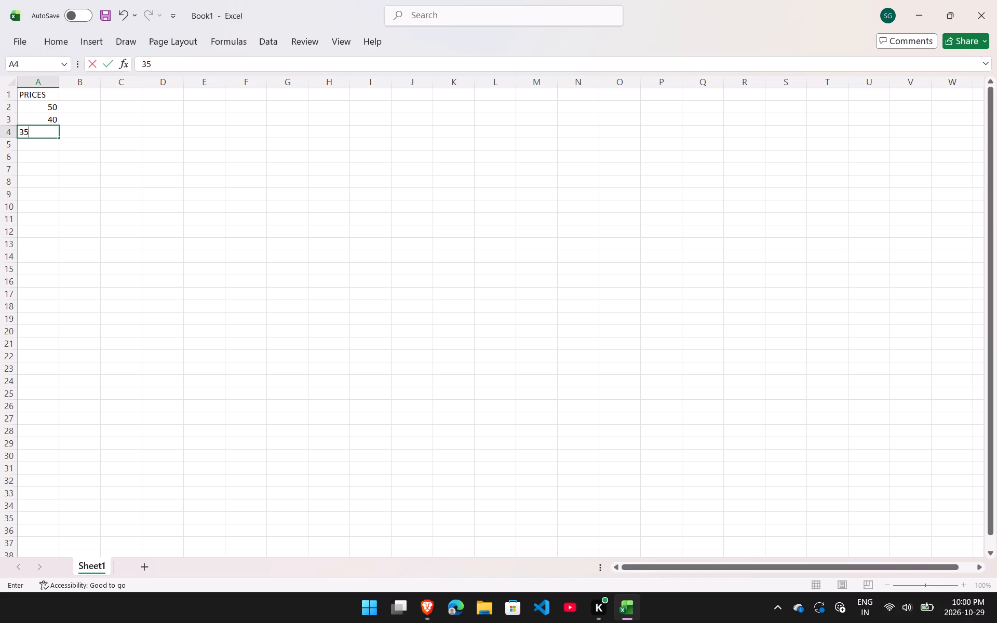
{"action": "key", "text": "Down"}
{"action": "type", "text": "15"}
{"action": "key", "text": "Down"}
{"action": "type", "text": "25"}
{"action": "key", "text": "Down"}
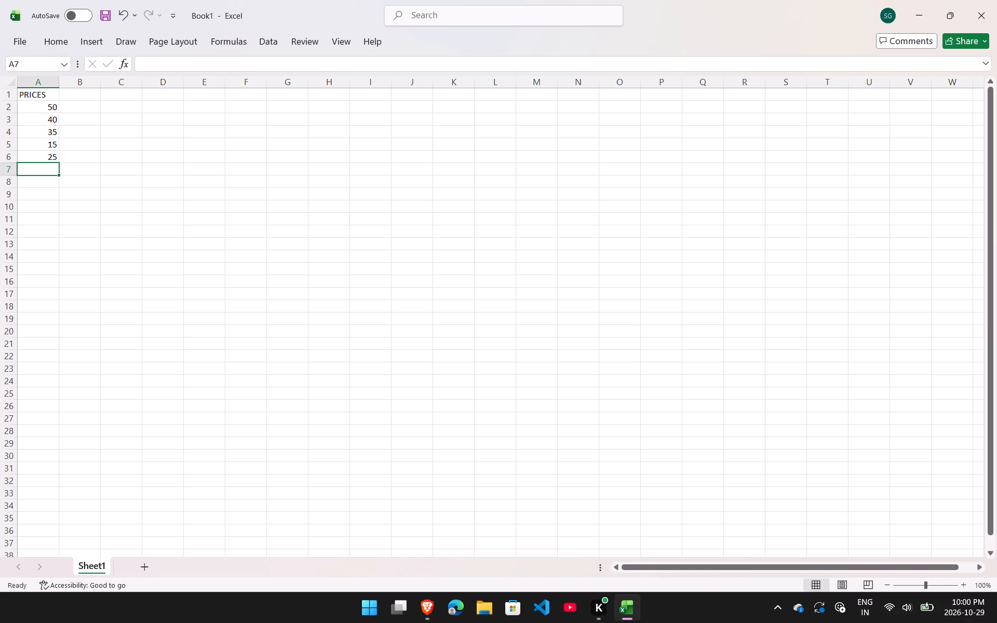
Continue the PRICES column with 30 in cell A7 and 20 in cell A8.
{"action": "key", "text": "2"}
{"action": "key", "text": "Down"}
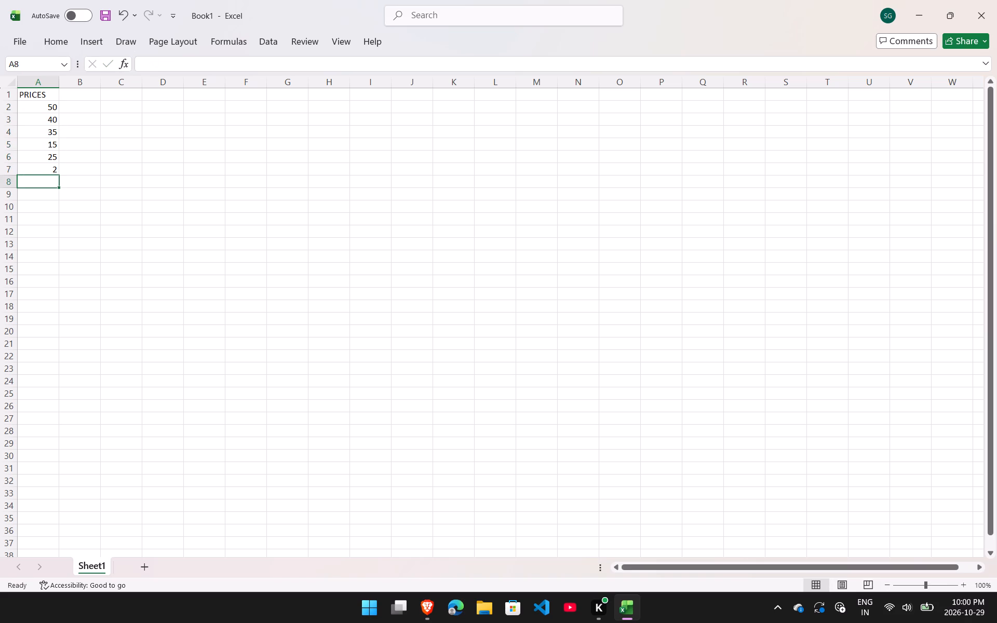
{"action": "key", "text": "Down"}
{"action": "key", "text": "Up"}
{"action": "key", "text": "Up"}
{"action": "key", "text": "BackSpace"}
{"action": "key", "text": "Down"}
{"action": "type", "text": "20"}
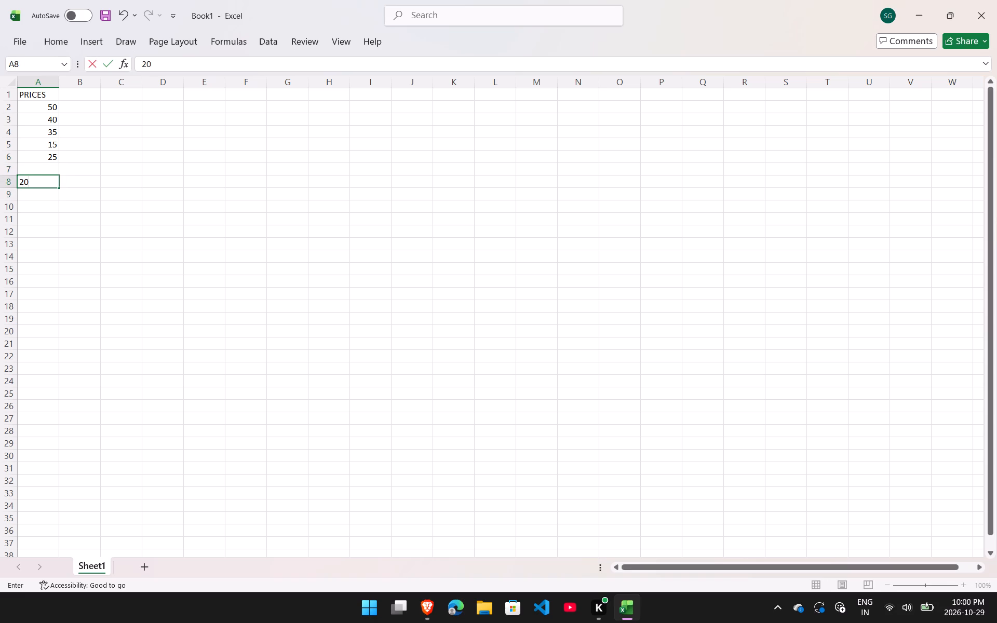
{"action": "key", "text": "Up"}
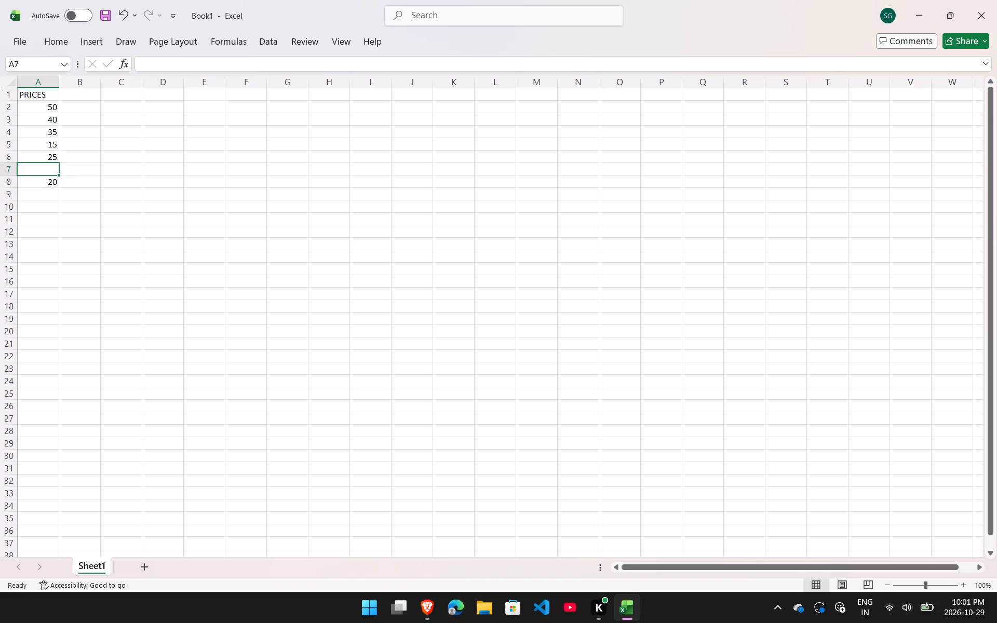
{"action": "key", "text": "2"}
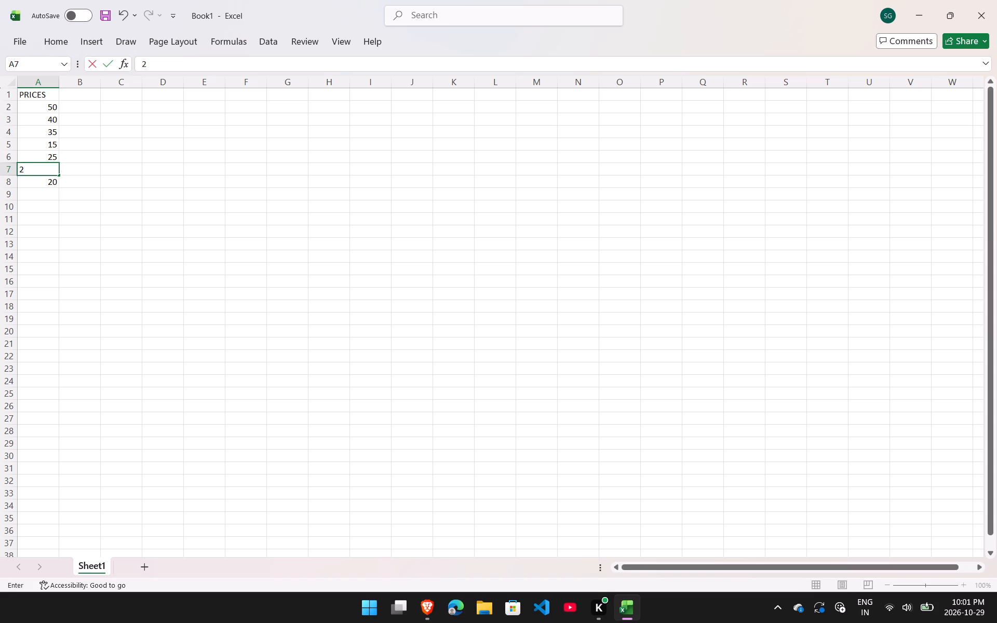
{"action": "key", "text": "BackSpace"}
{"action": "key", "text": "3"}
{"action": "key", "text": "0"}
{"action": "key", "text": "Down"}
{"action": "key", "text": "Down"}
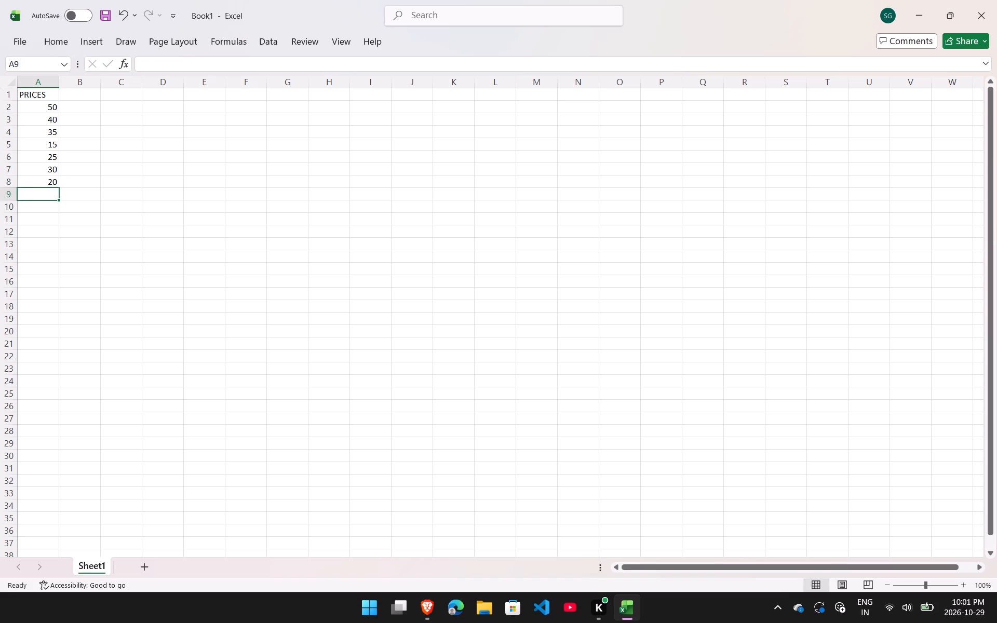
Add the value 45 to the PRICES column in cell A9.
{"action": "type", "text": "500"}
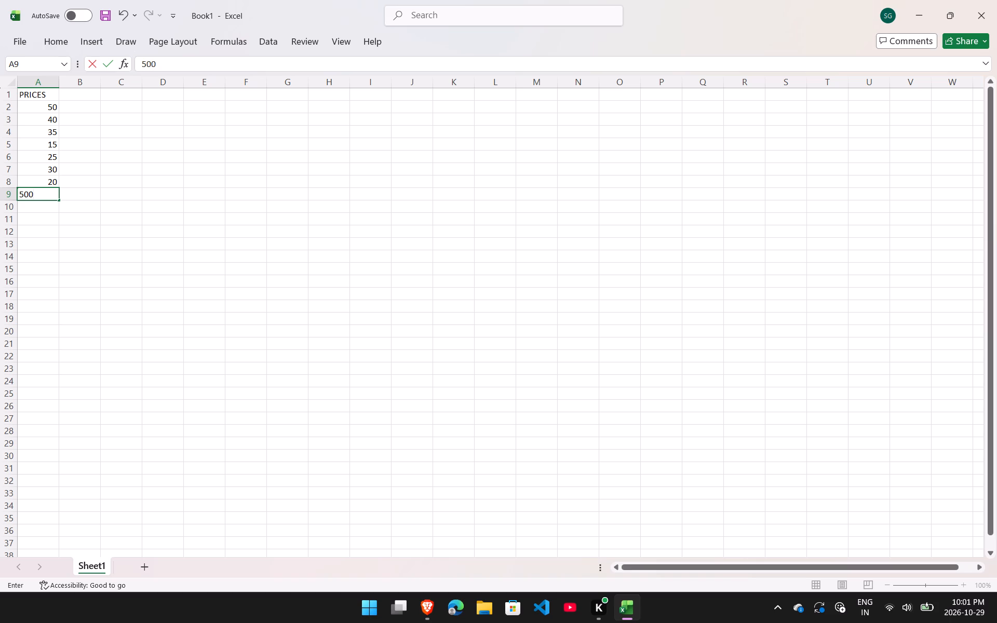
{"action": "key", "text": "BackSpace"}
{"action": "key", "text": "BackSpace"}
{"action": "key", "text": "BackSpace"}
{"action": "type", "text": "45"}
{"action": "key", "text": "Down"}
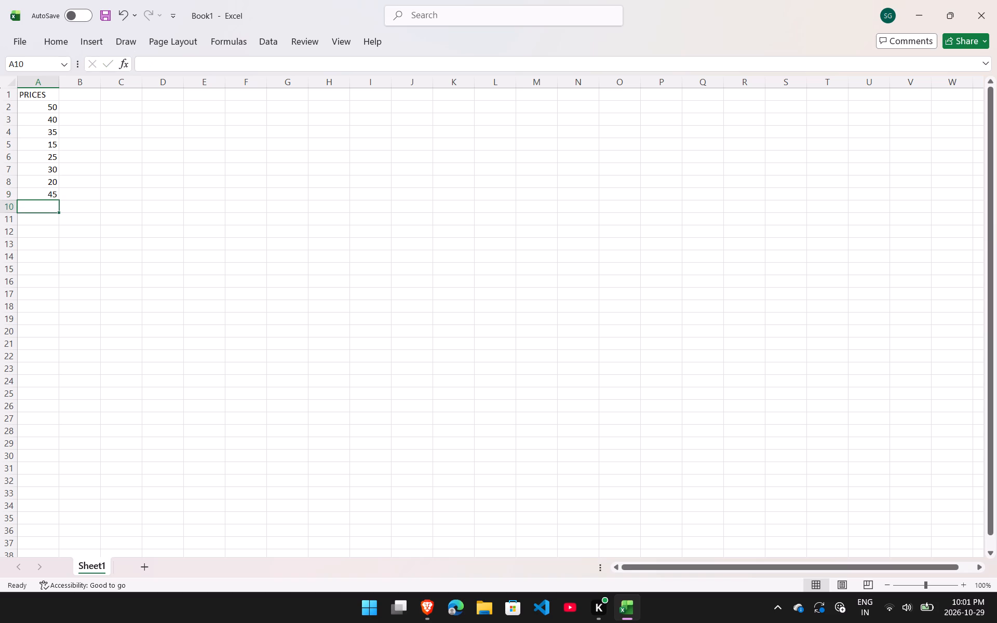
Complete the PRICES column with 10 in cell A10 and the outlier value 500 in cell A11.
{"action": "key", "text": "1"}
{"action": "key", "text": "0"}
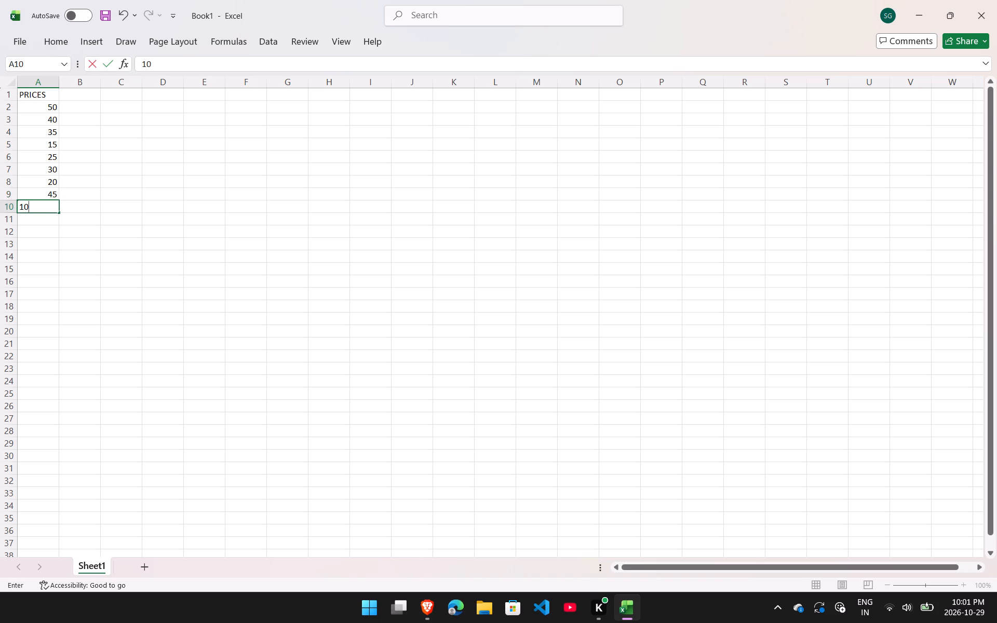
{"action": "left_click", "coordinate": [174, 161]}
{"action": "key", "text": "Down"}
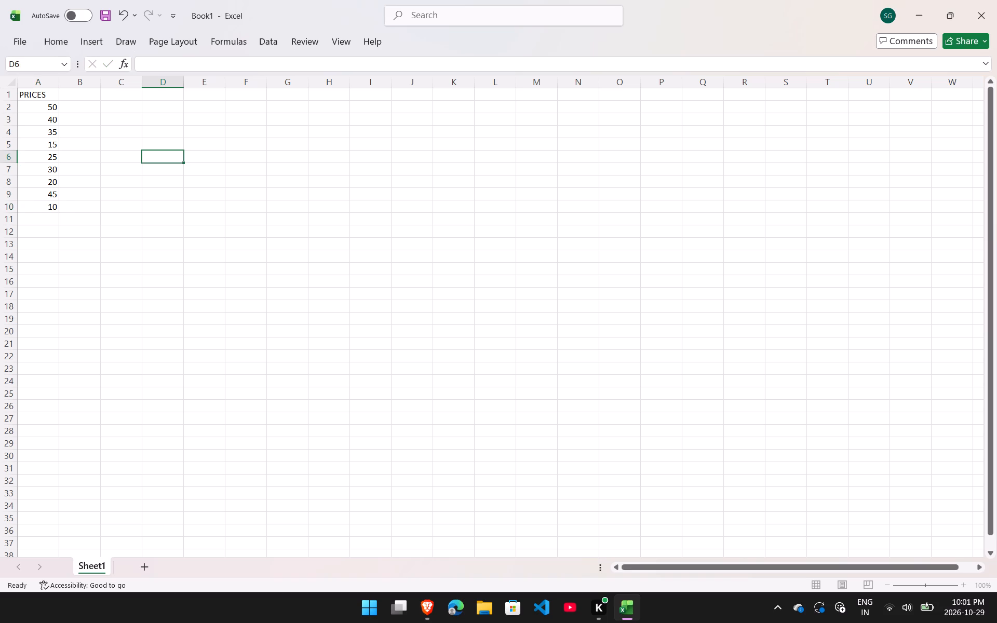
{"action": "left_click", "coordinate": [46, 214]}
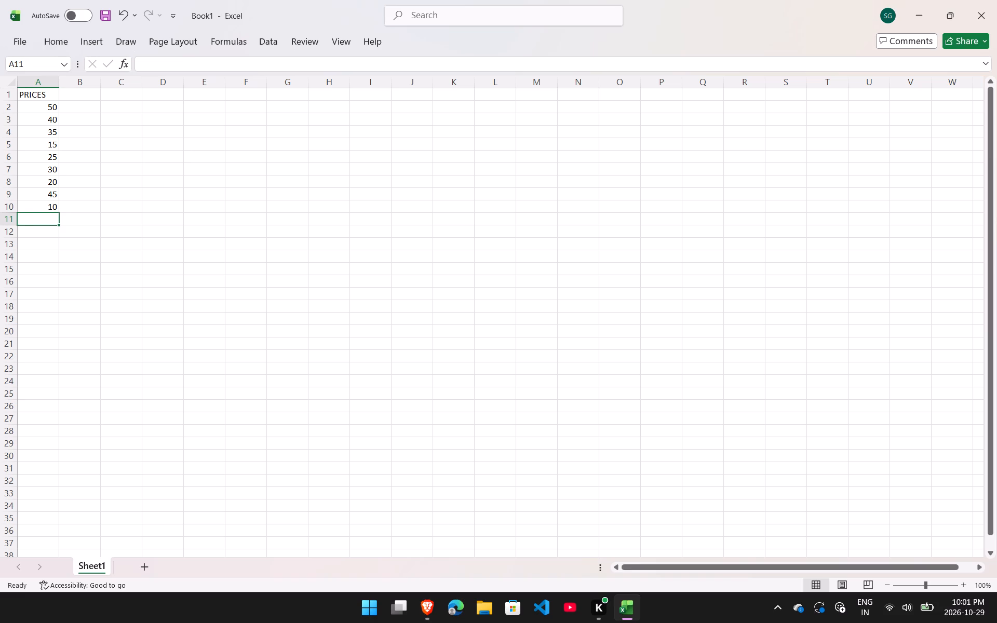
{"action": "type", "text": "500"}
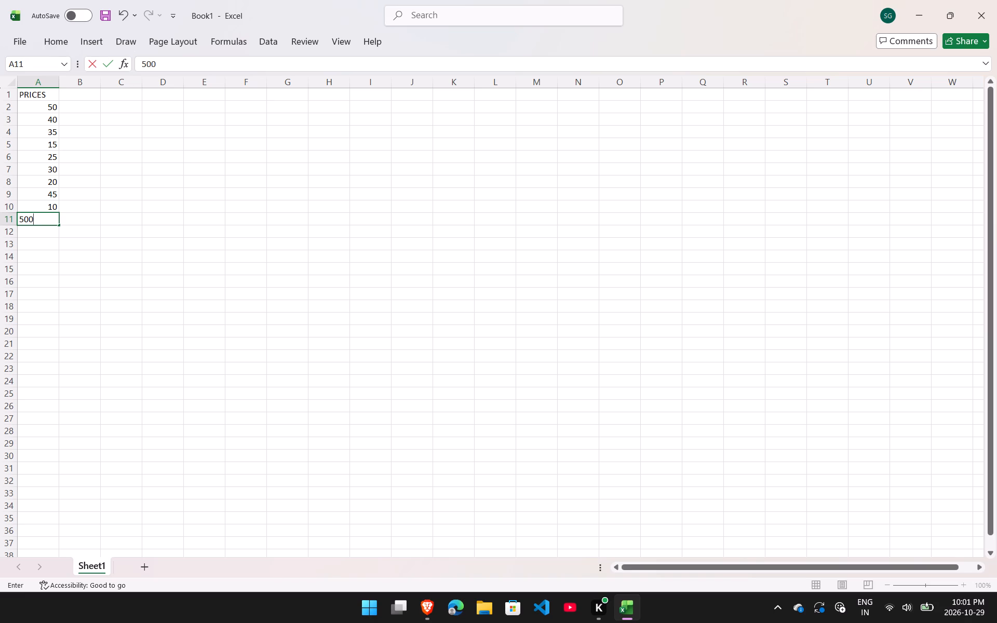
{"action": "key", "text": "Down"}
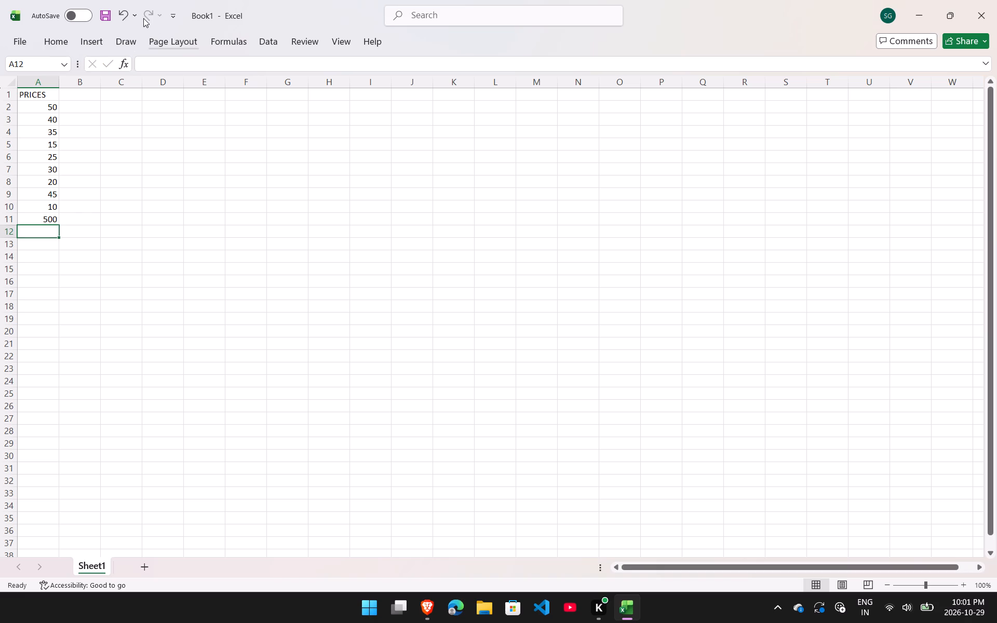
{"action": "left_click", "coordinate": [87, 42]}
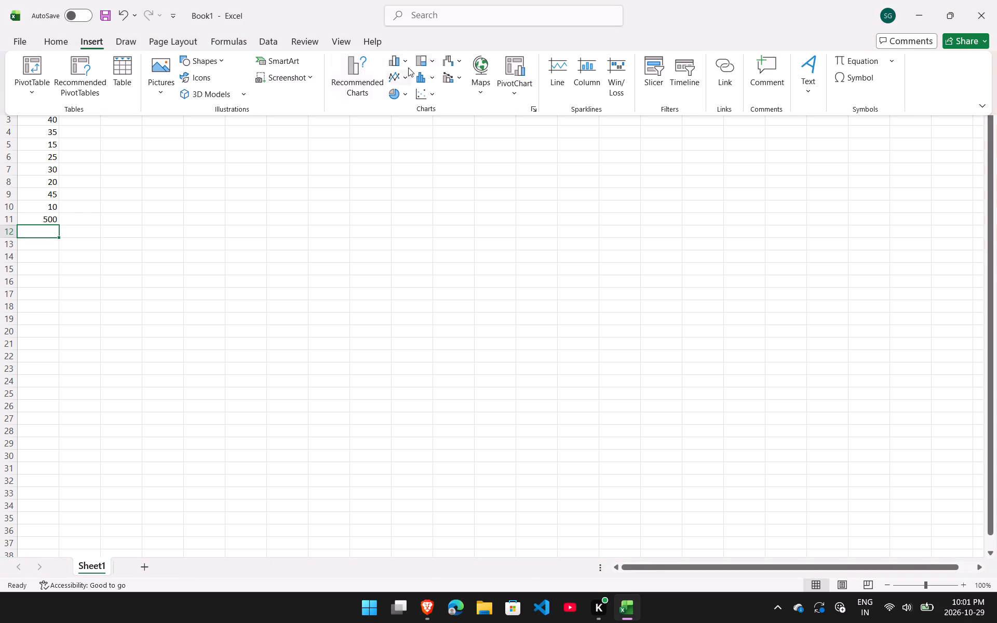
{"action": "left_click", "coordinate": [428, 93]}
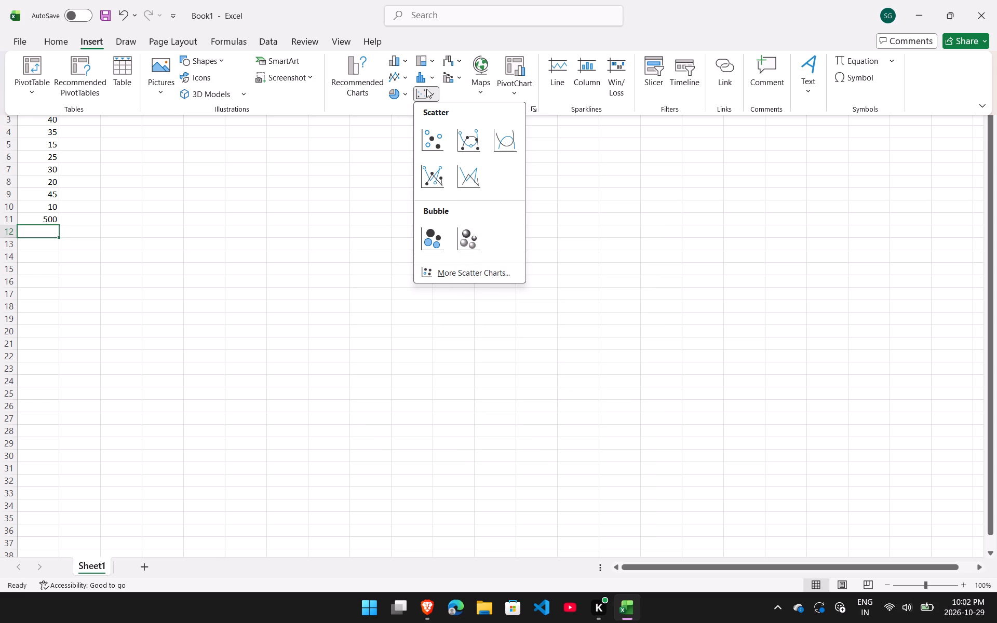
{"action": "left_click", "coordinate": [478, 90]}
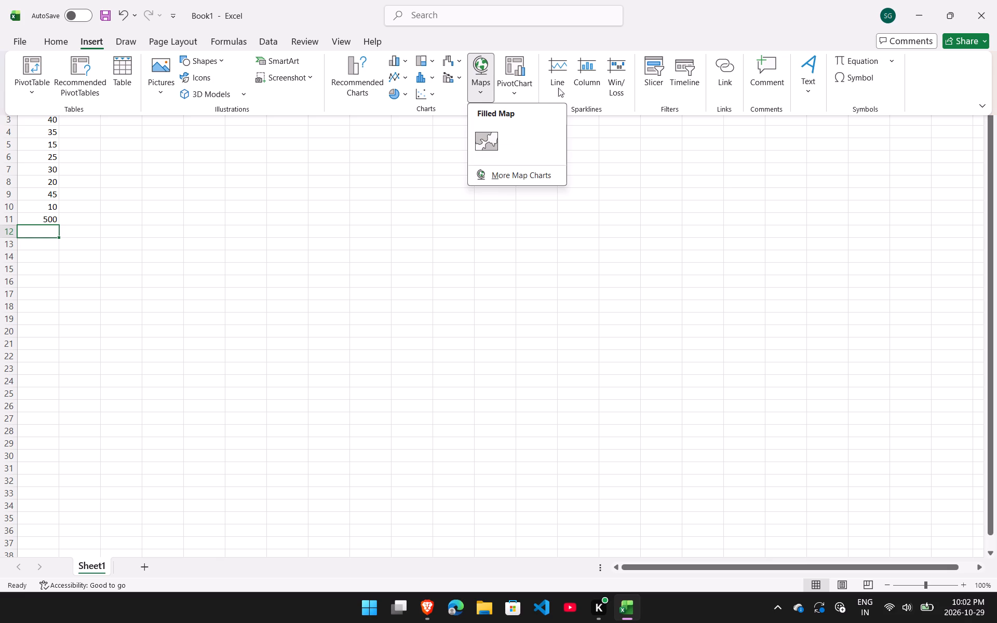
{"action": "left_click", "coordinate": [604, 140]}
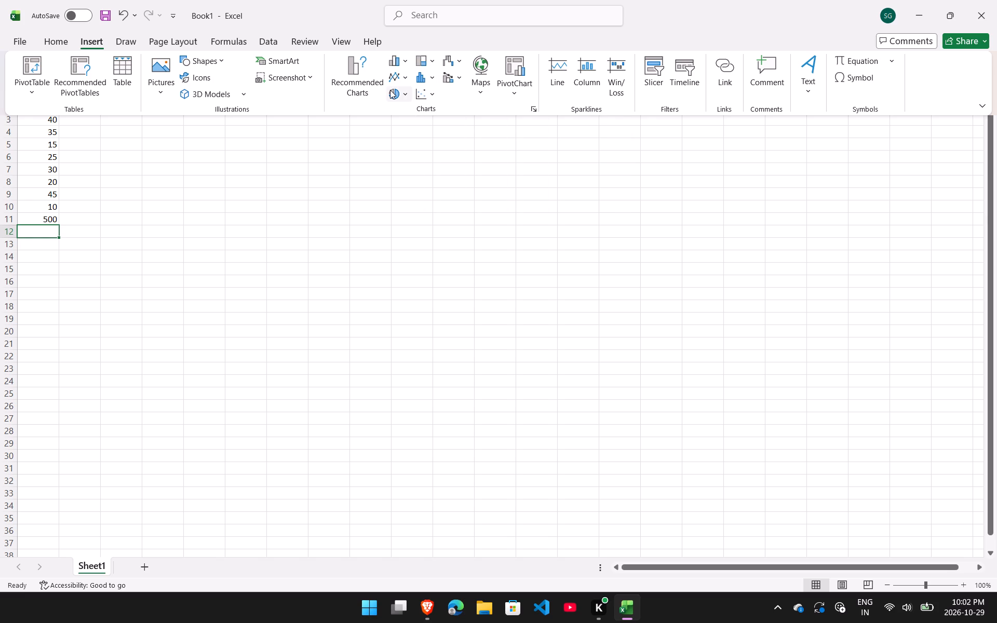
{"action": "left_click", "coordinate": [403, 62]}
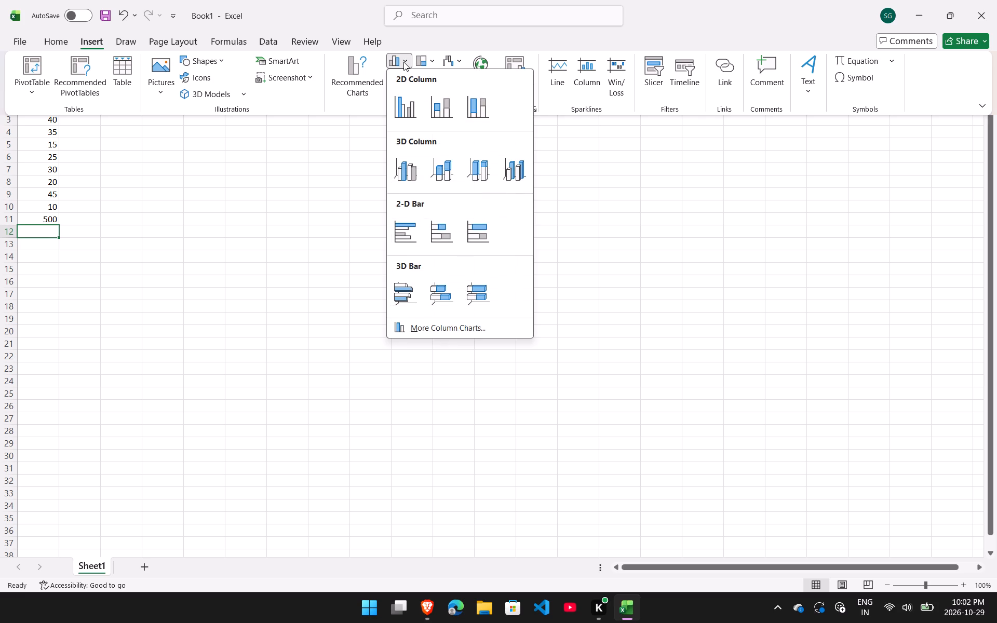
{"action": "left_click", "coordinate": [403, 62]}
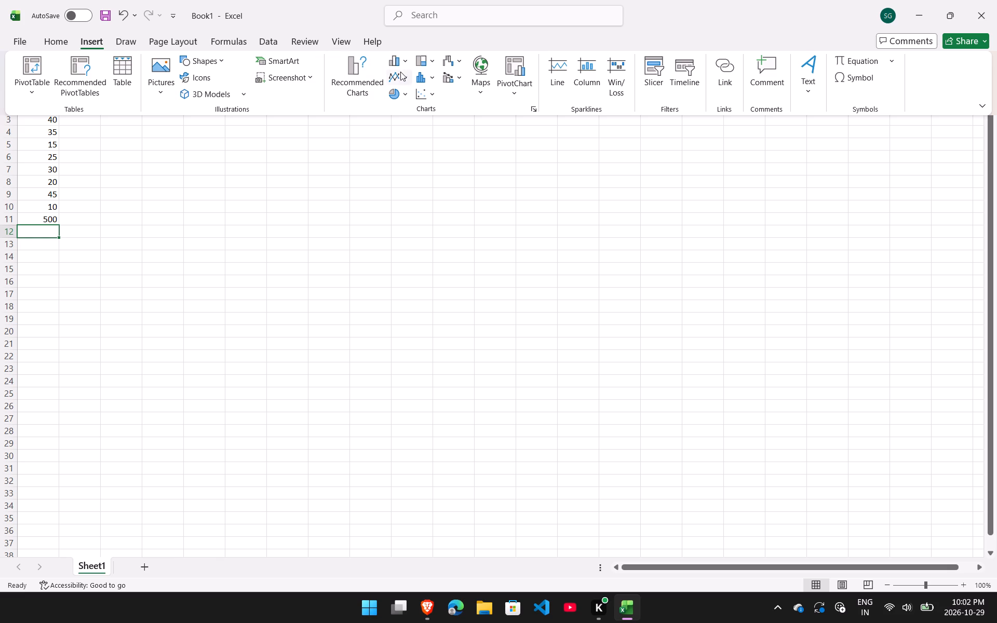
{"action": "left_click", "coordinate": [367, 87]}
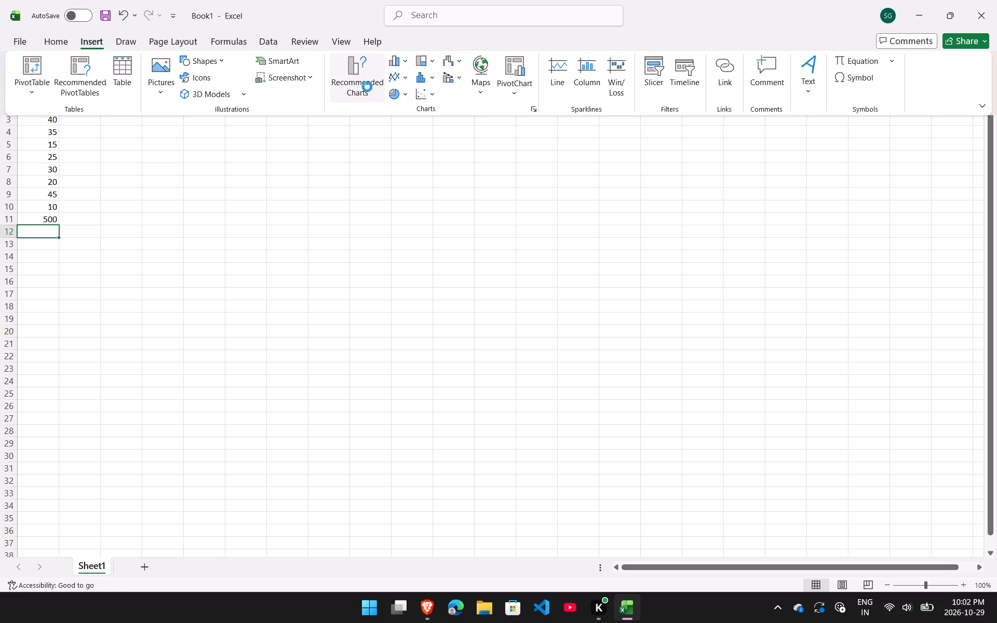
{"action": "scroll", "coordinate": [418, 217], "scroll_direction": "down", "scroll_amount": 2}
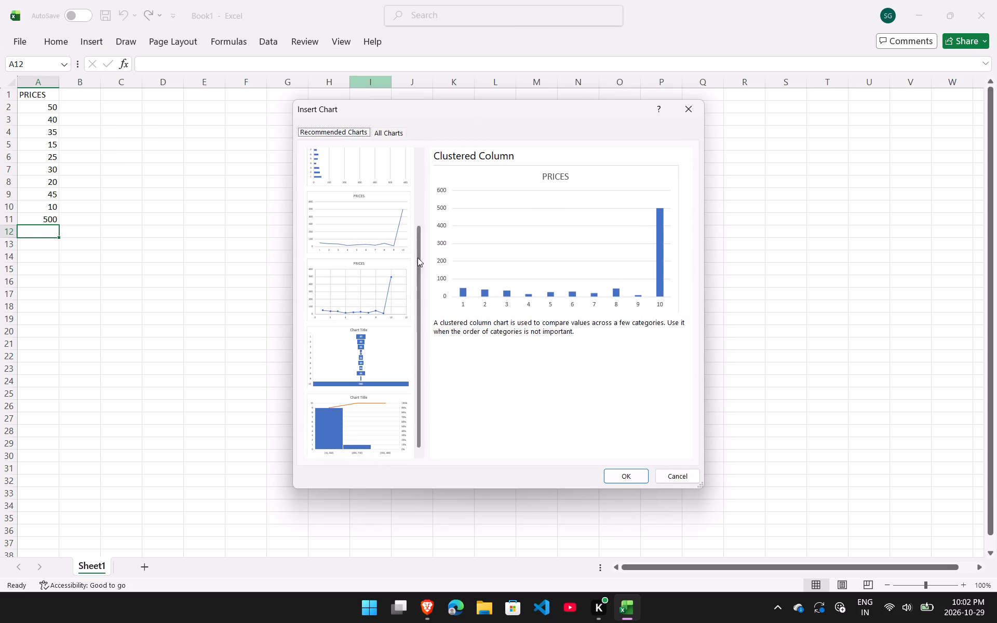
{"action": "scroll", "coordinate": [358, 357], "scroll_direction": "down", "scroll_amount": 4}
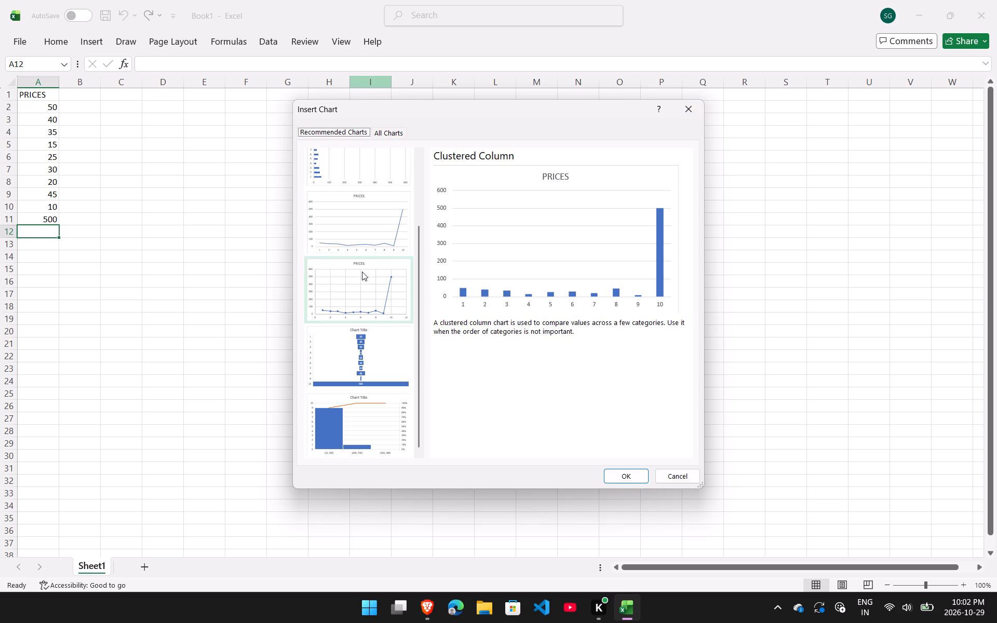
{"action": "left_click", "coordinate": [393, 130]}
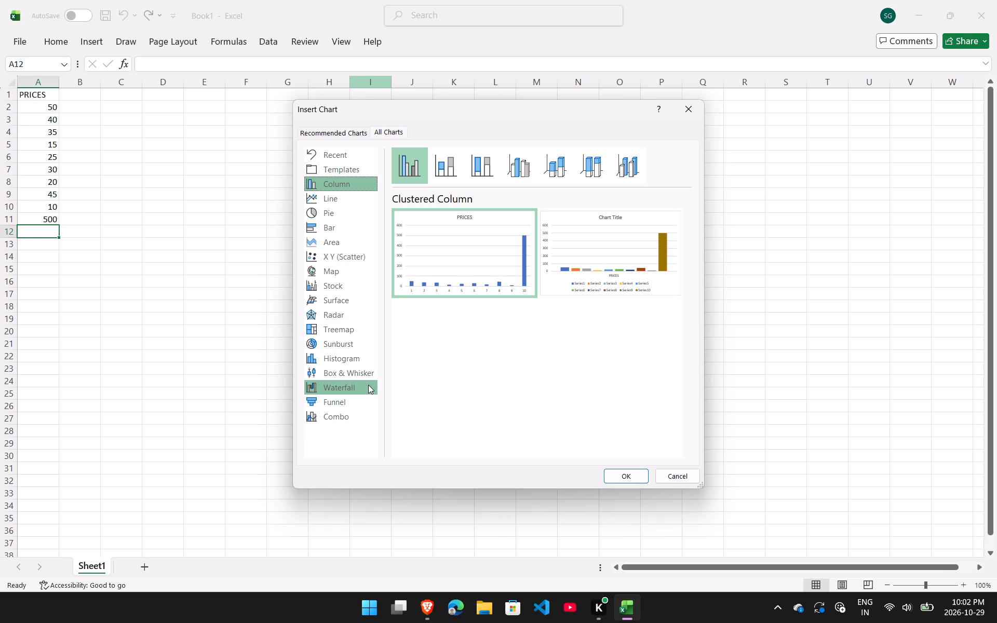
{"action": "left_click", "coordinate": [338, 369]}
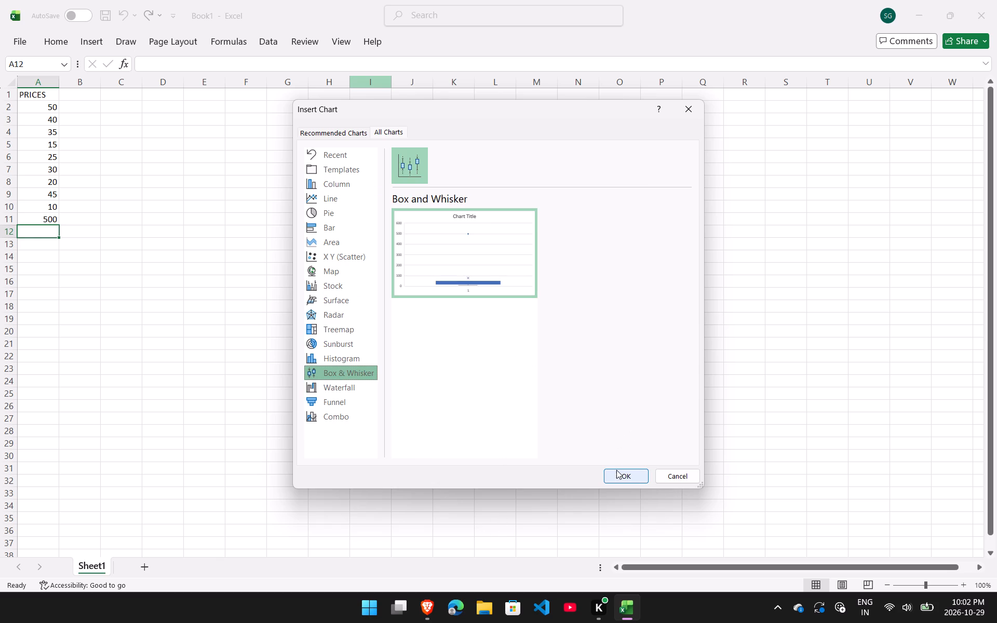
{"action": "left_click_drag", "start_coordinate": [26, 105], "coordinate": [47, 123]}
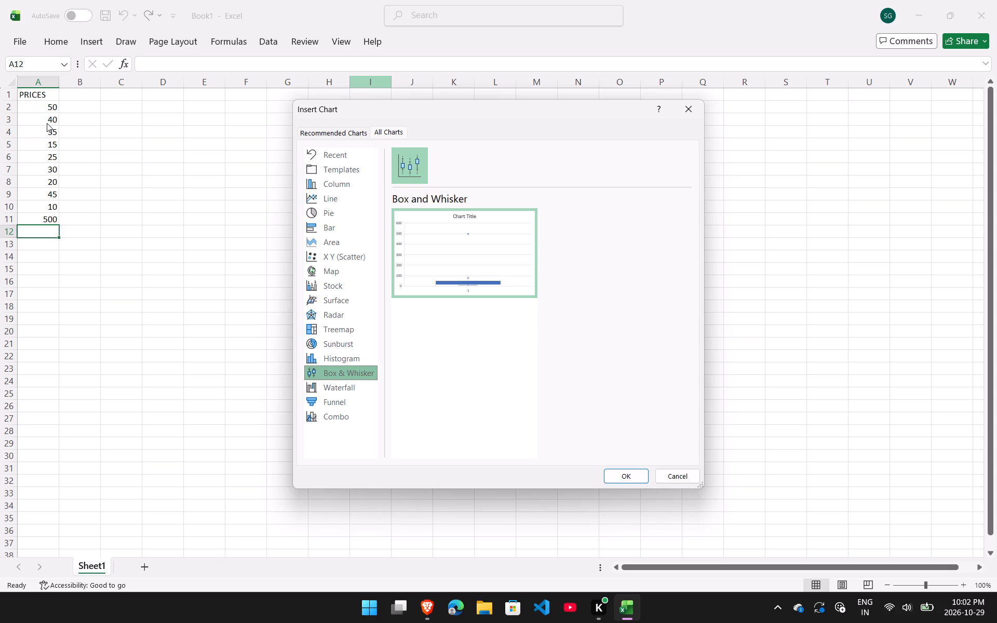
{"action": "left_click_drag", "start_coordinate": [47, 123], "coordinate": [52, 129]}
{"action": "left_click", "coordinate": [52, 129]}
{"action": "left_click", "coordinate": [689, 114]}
Insert a Box and Whisker chart from the price values in cells A2 to A11.
{"action": "left_click_drag", "start_coordinate": [26, 104], "coordinate": [49, 181]}
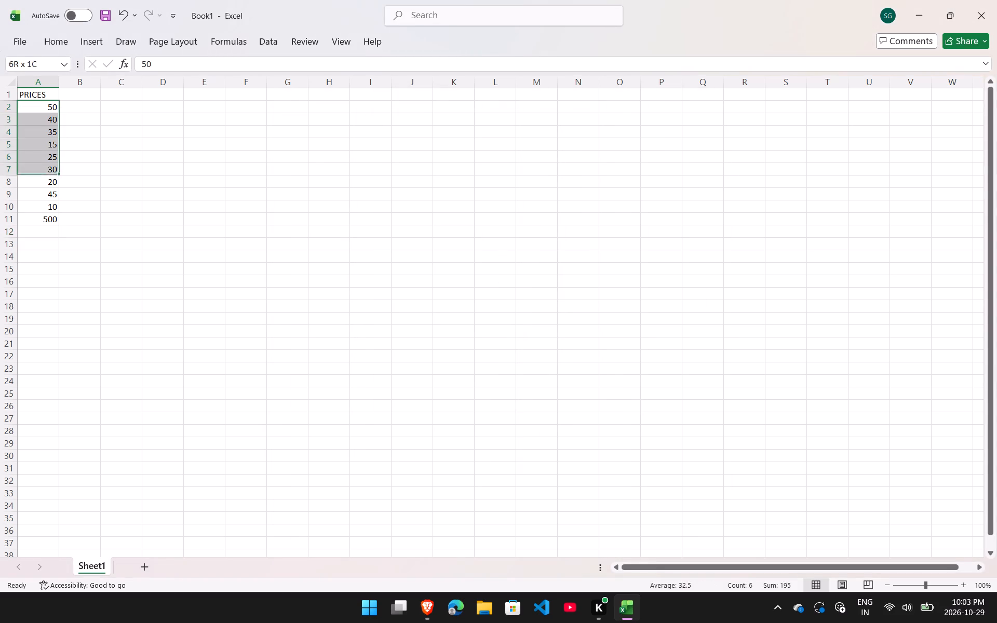
{"action": "left_click_drag", "start_coordinate": [49, 181], "coordinate": [46, 219]}
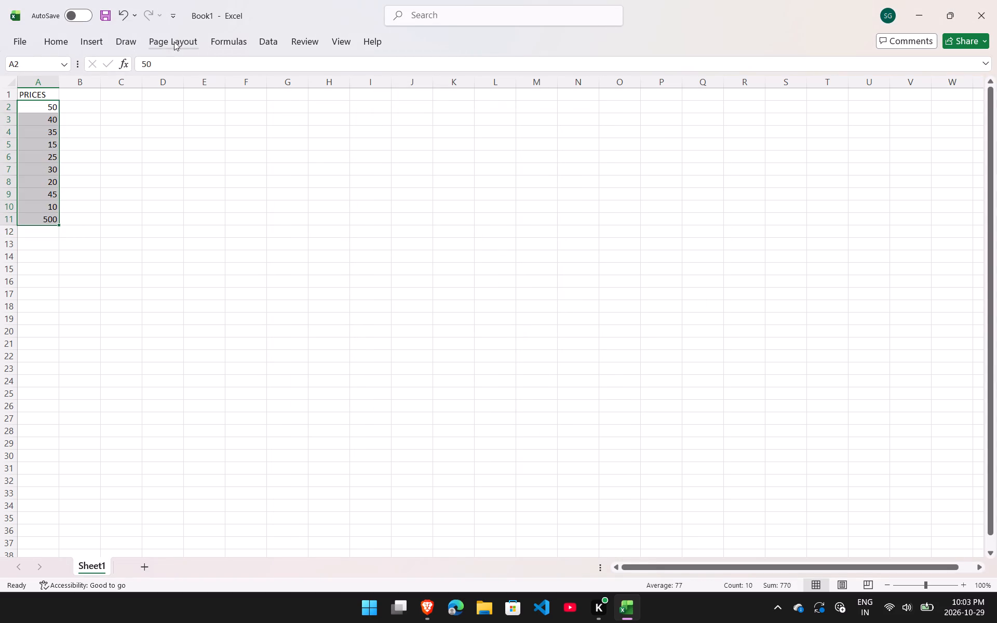
{"action": "left_click", "coordinate": [87, 43]}
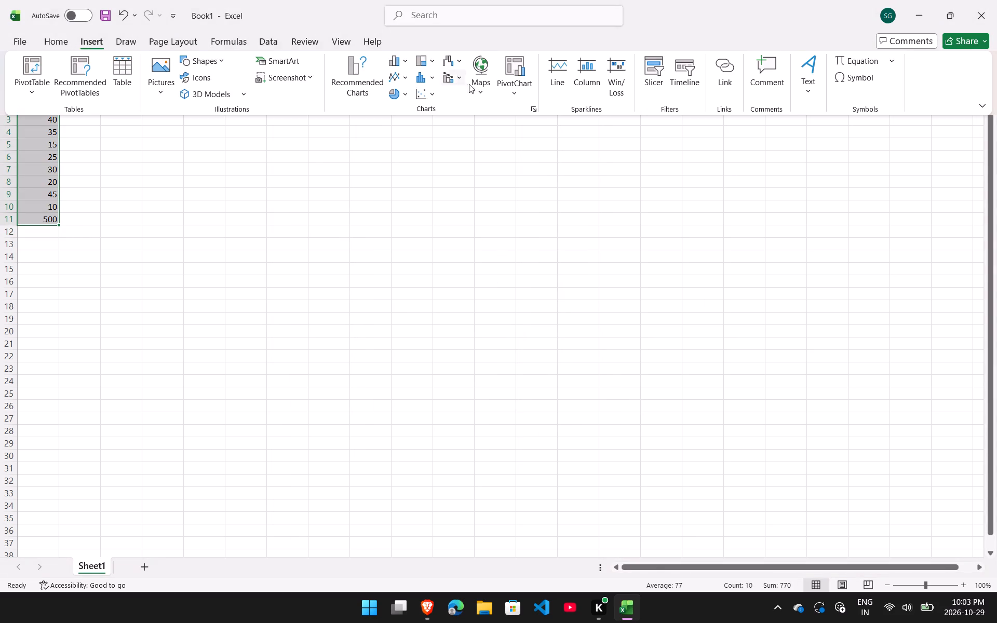
{"action": "left_click", "coordinate": [353, 85]}
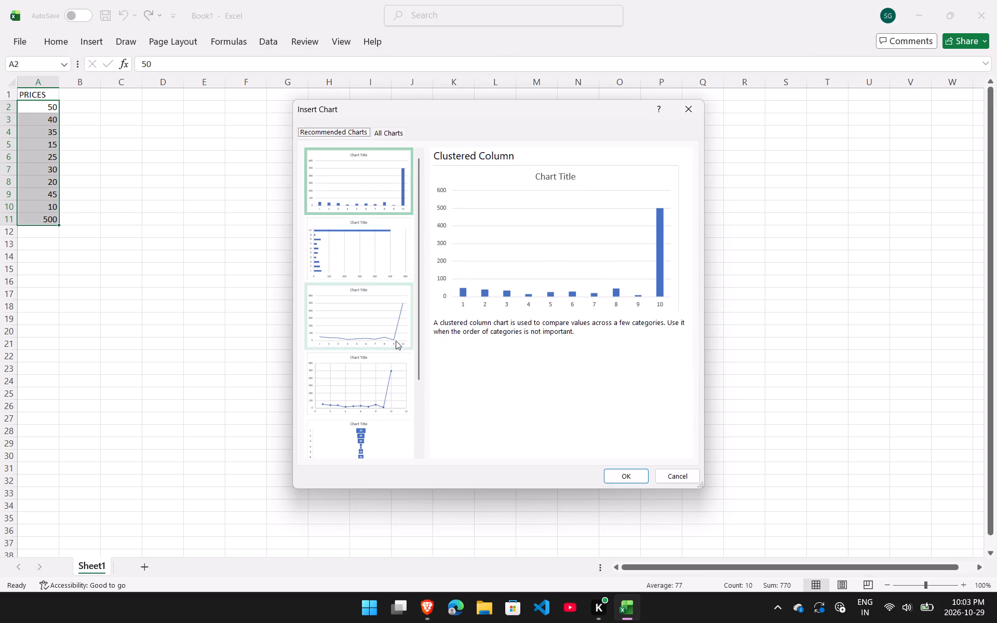
{"action": "left_click", "coordinate": [376, 130]}
{"action": "left_click", "coordinate": [365, 372]}
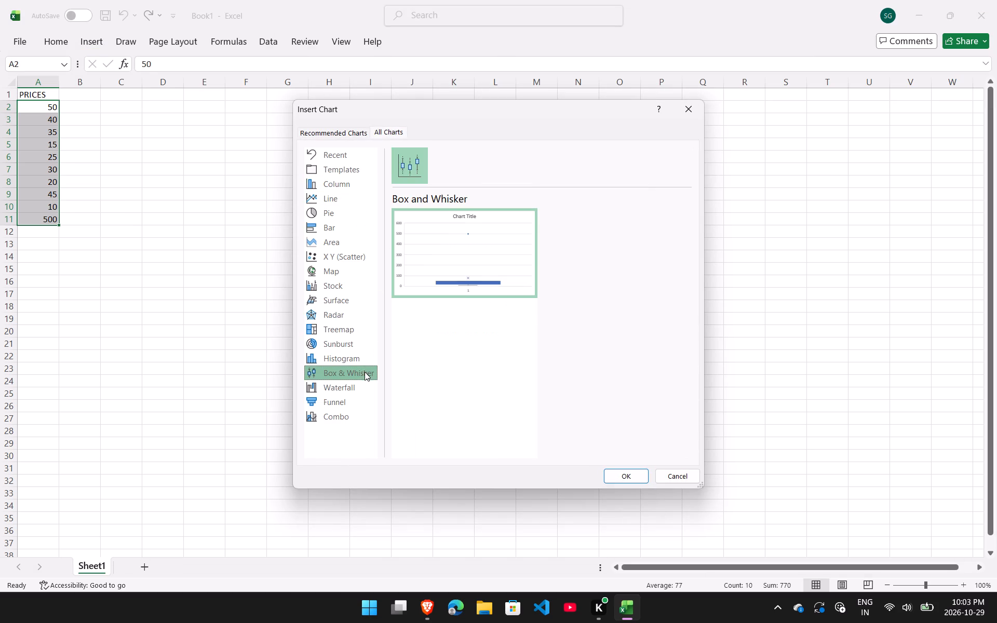
{"action": "left_click", "coordinate": [622, 476]}
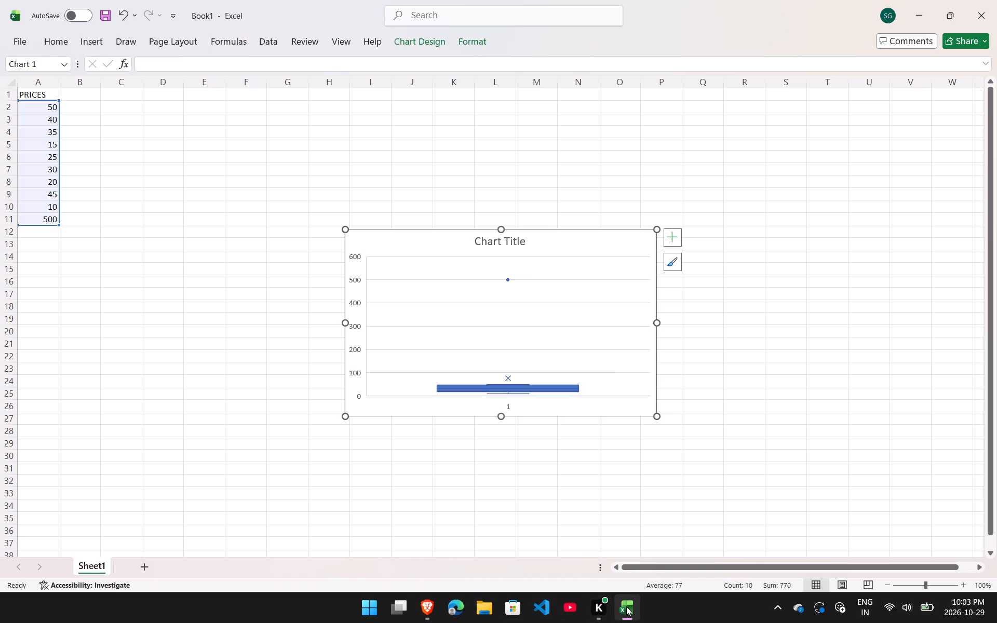
Check the box plot instructions in the lab manual in the Brave browser, and return to the Excel workbook.
{"action": "left_click", "coordinate": [421, 609]}
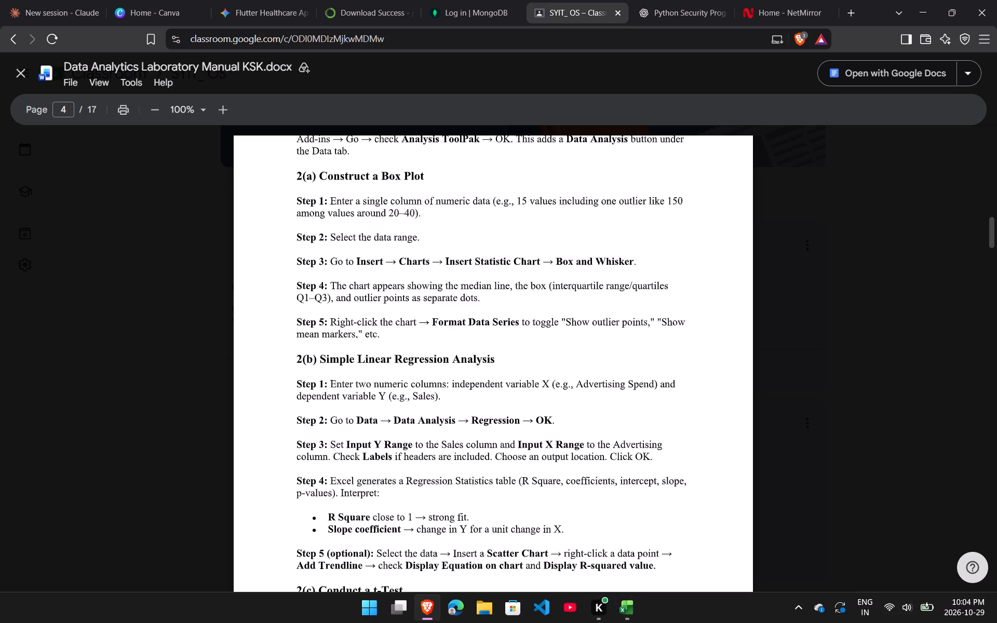
{"action": "left_click", "coordinate": [627, 617]}
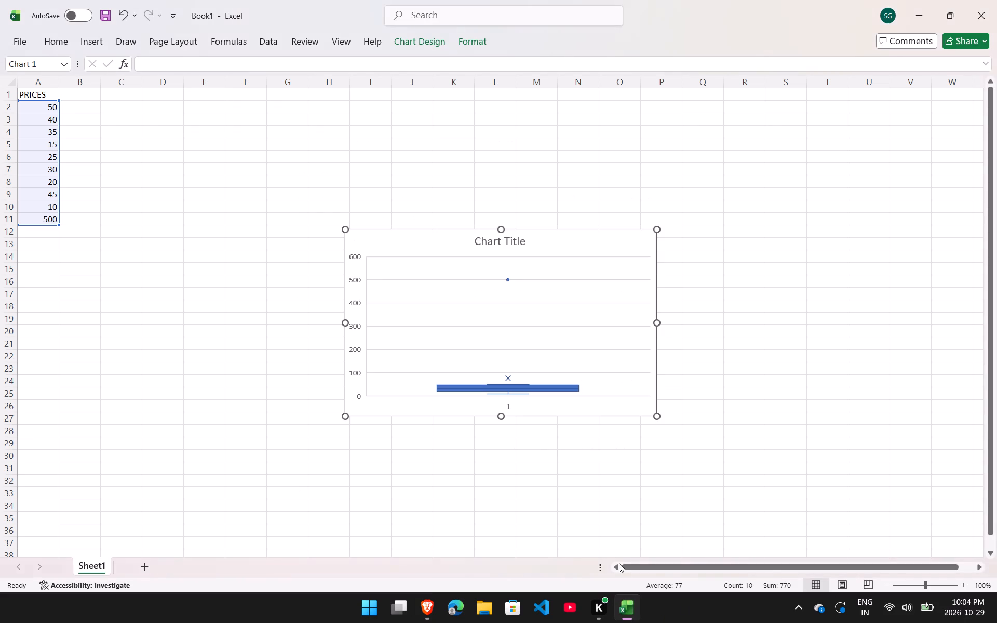
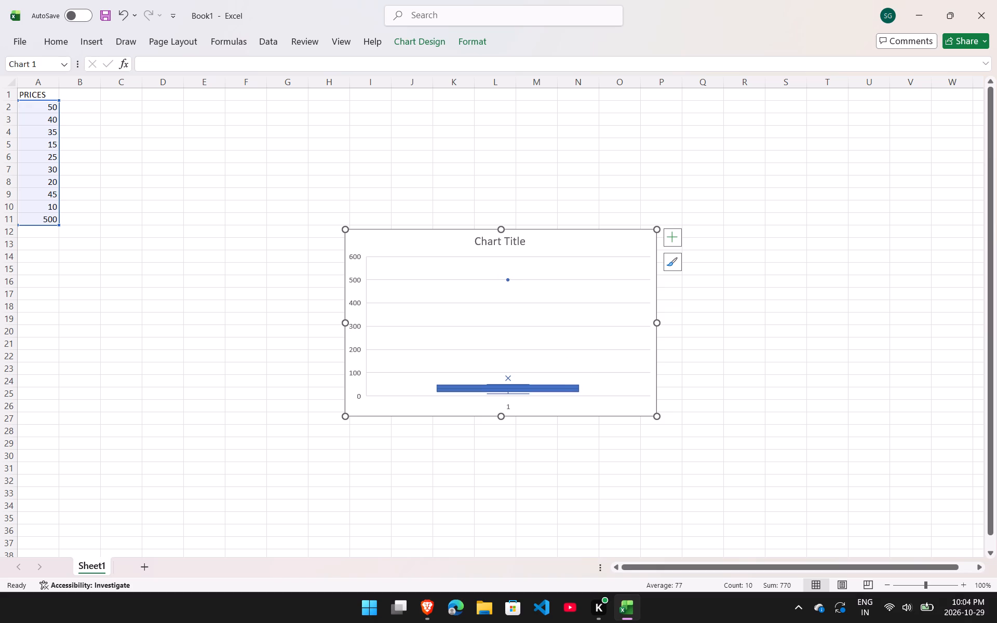
{"action": "left_click", "coordinate": [90, 121]}
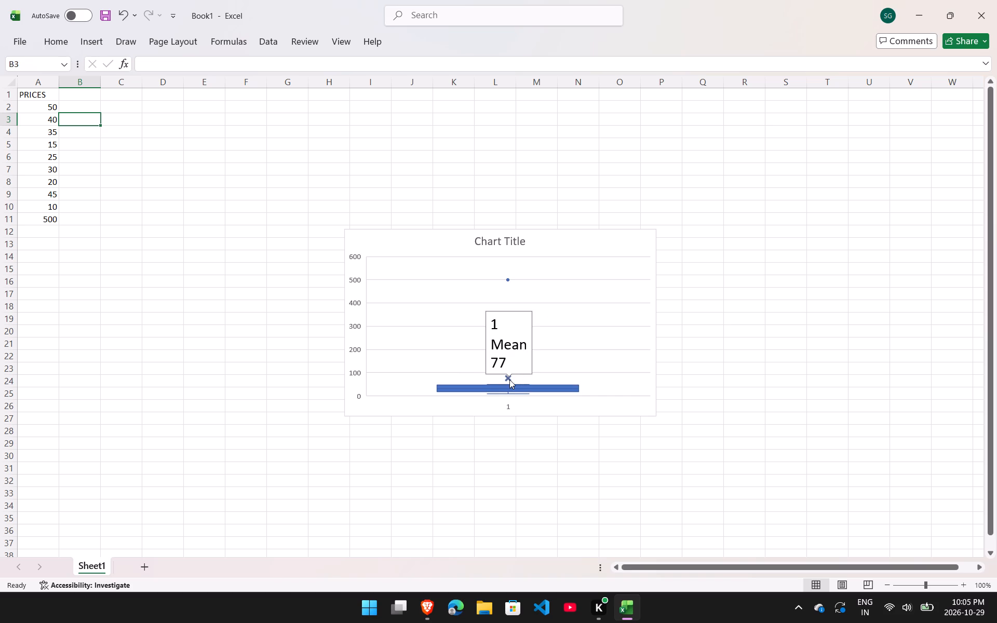
{"action": "left_click", "coordinate": [438, 609]}
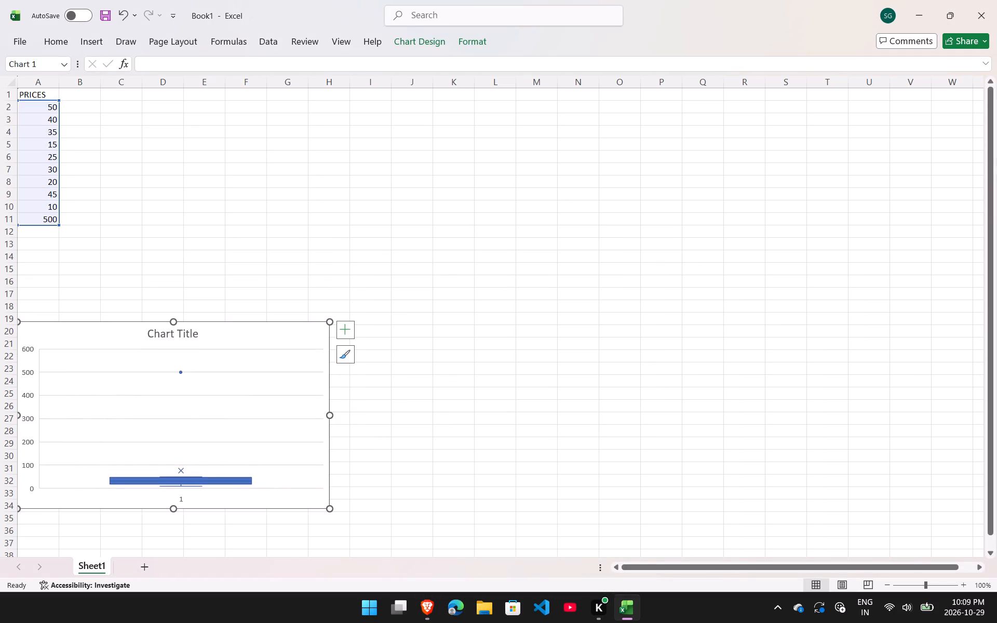
Add a new worksheet and paste the copied Study Hours and Marks table at cell A1.
{"action": "left_click", "coordinate": [143, 567]}
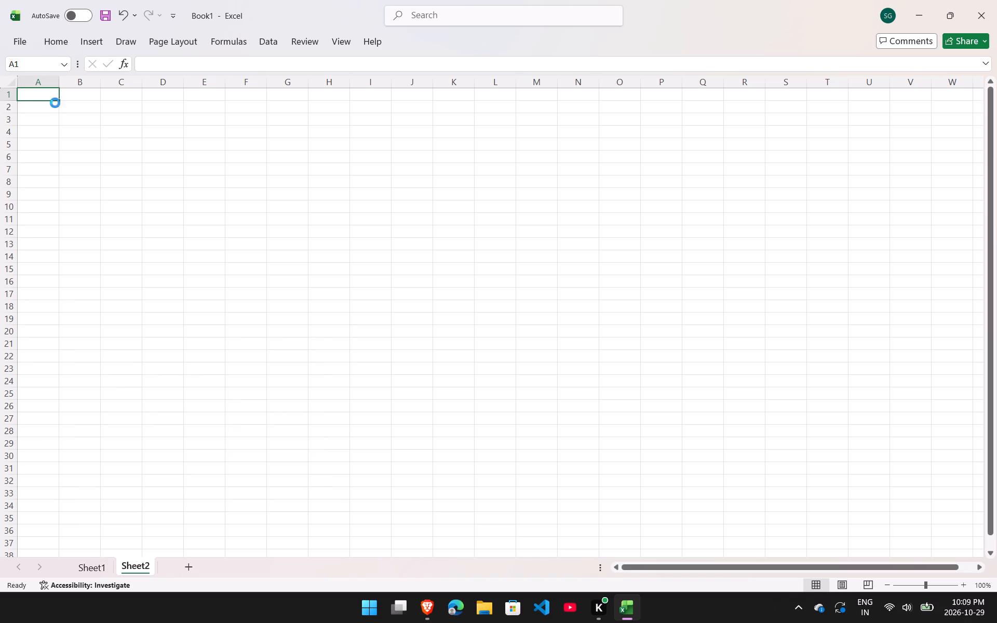
{"action": "key", "text": "ctrl+v"}
{"action": "left_click", "coordinate": [172, 168]}
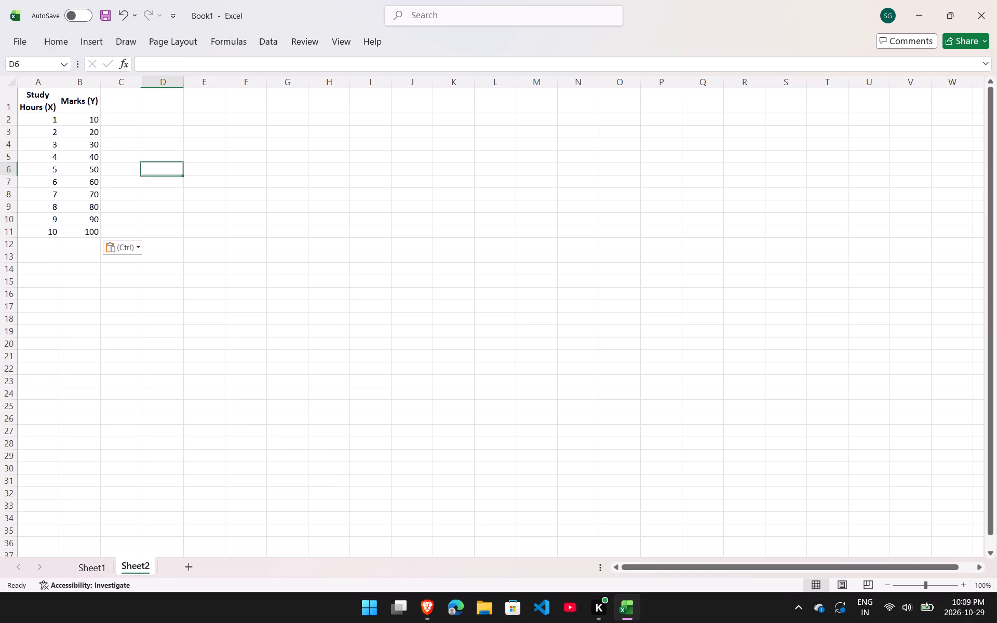
Return to the lab manual in the browser to check the 2(b) Simple Linear Regression Analysis steps.
{"action": "key", "text": "alt+Tab"}
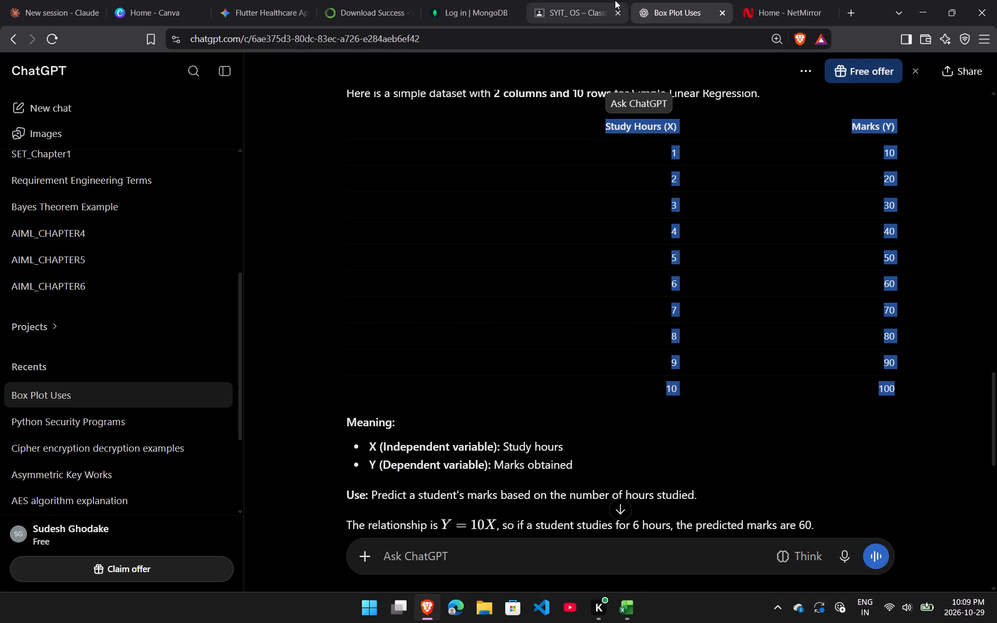
{"action": "left_click", "coordinate": [569, 2]}
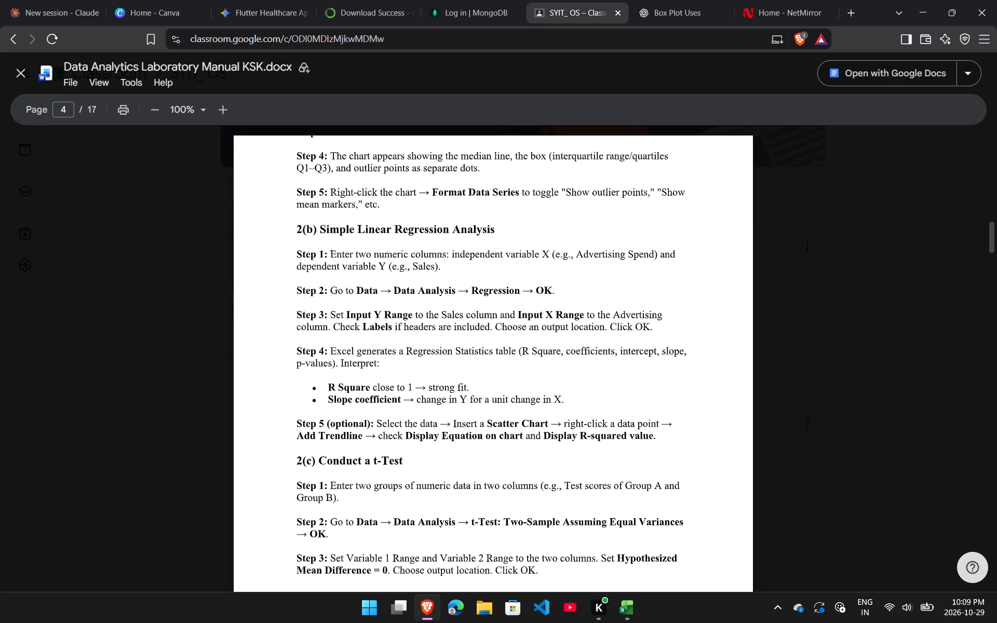